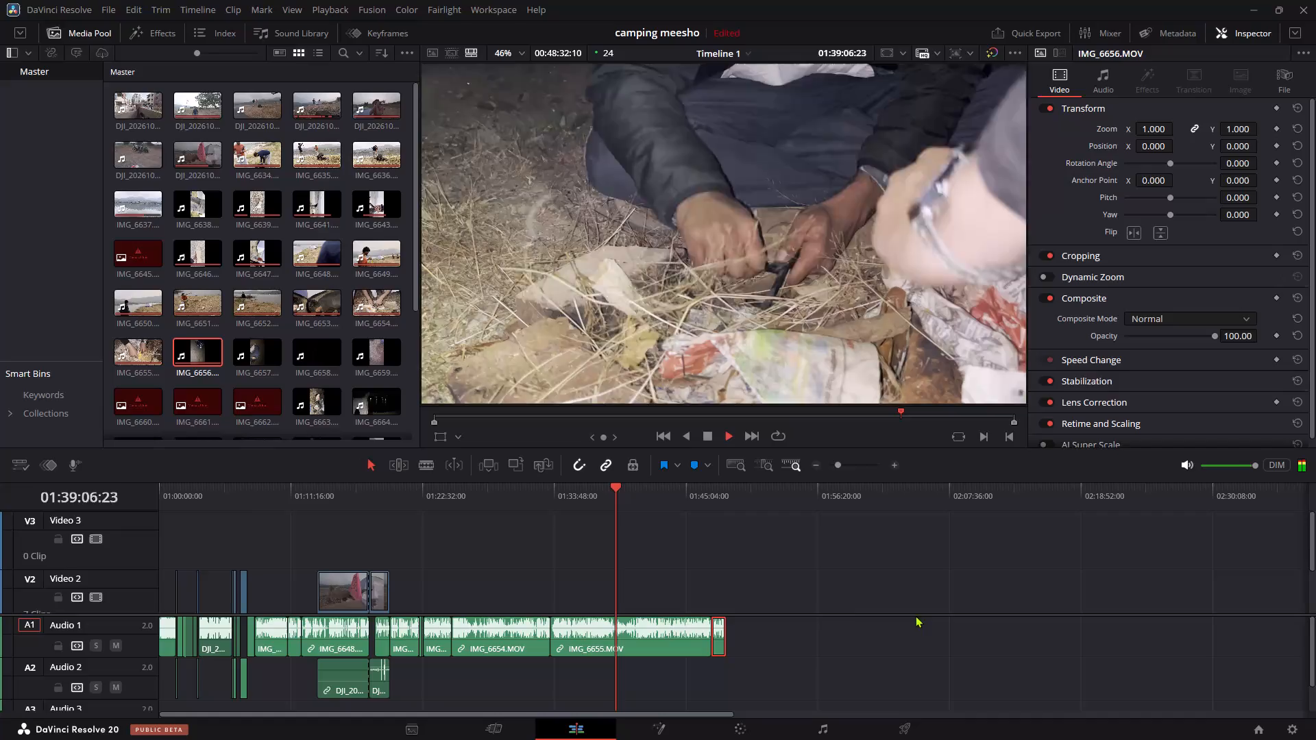
Review the IMG_6655.MOV footage from about 01:39:06 to 01:43:18, playing the latter part at double speed.
scroll(844, 606, "down", 4)
scroll(789, 552, "down", 3)
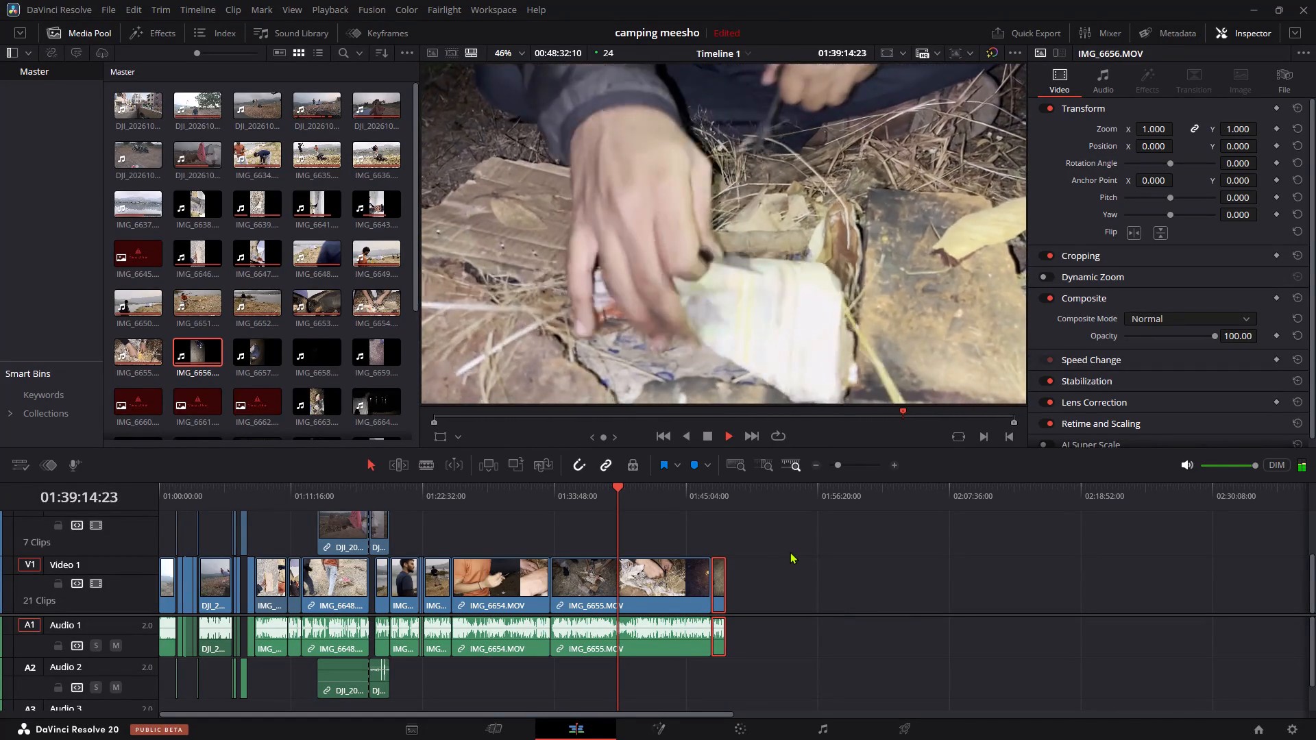
scroll(790, 552, "up", 3)
scroll(790, 552, "down", 5)
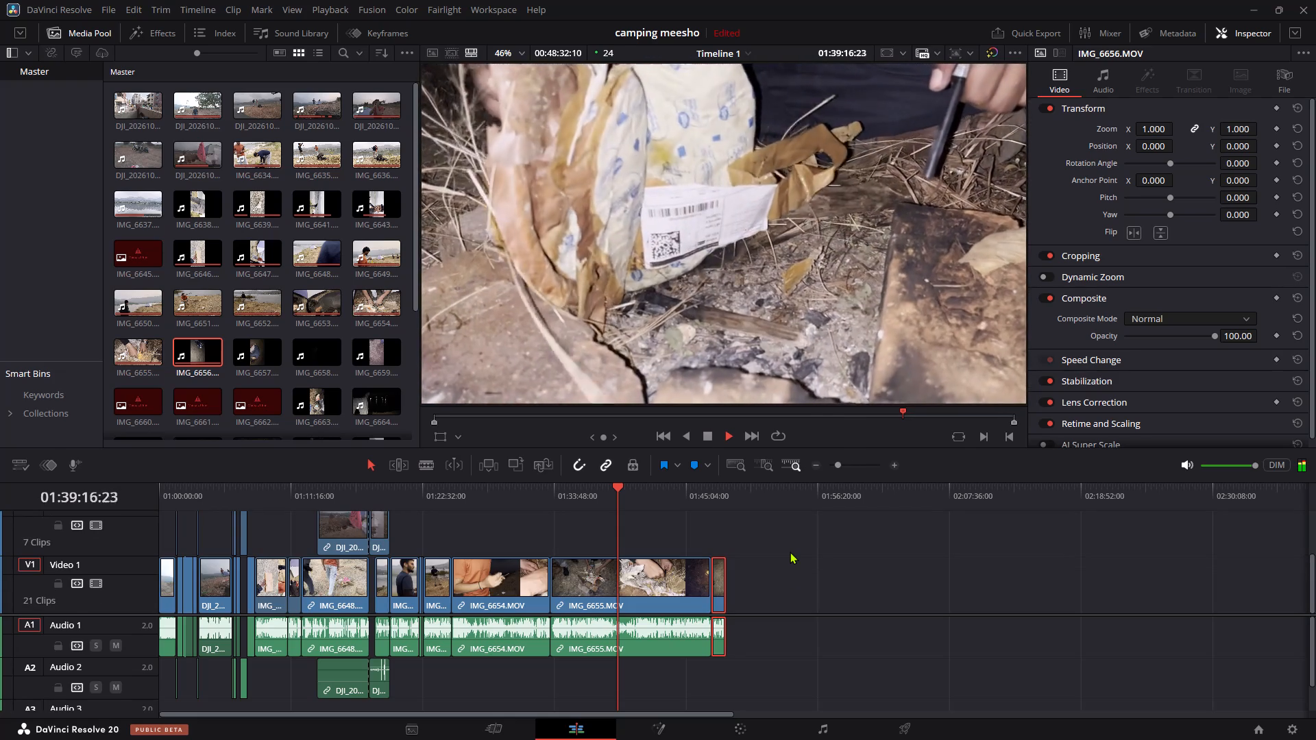
scroll(790, 552, "down", 4)
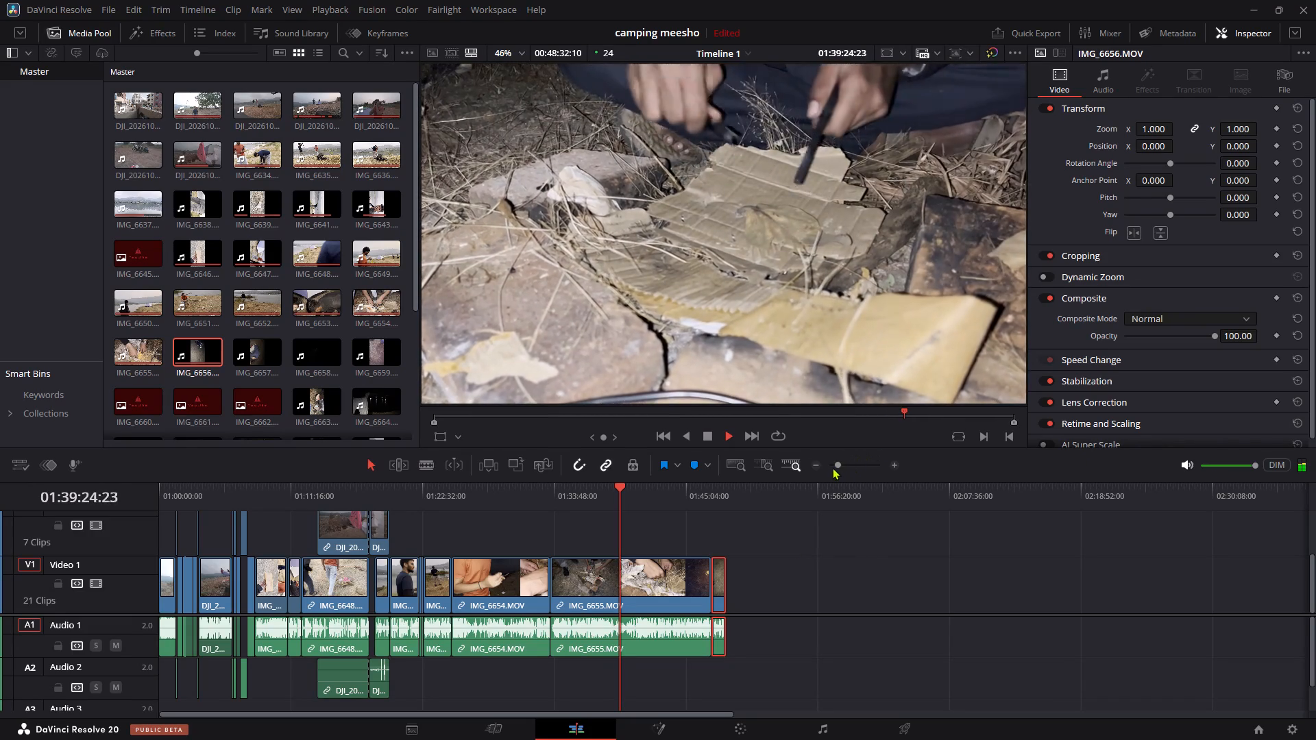
left_click(838, 465)
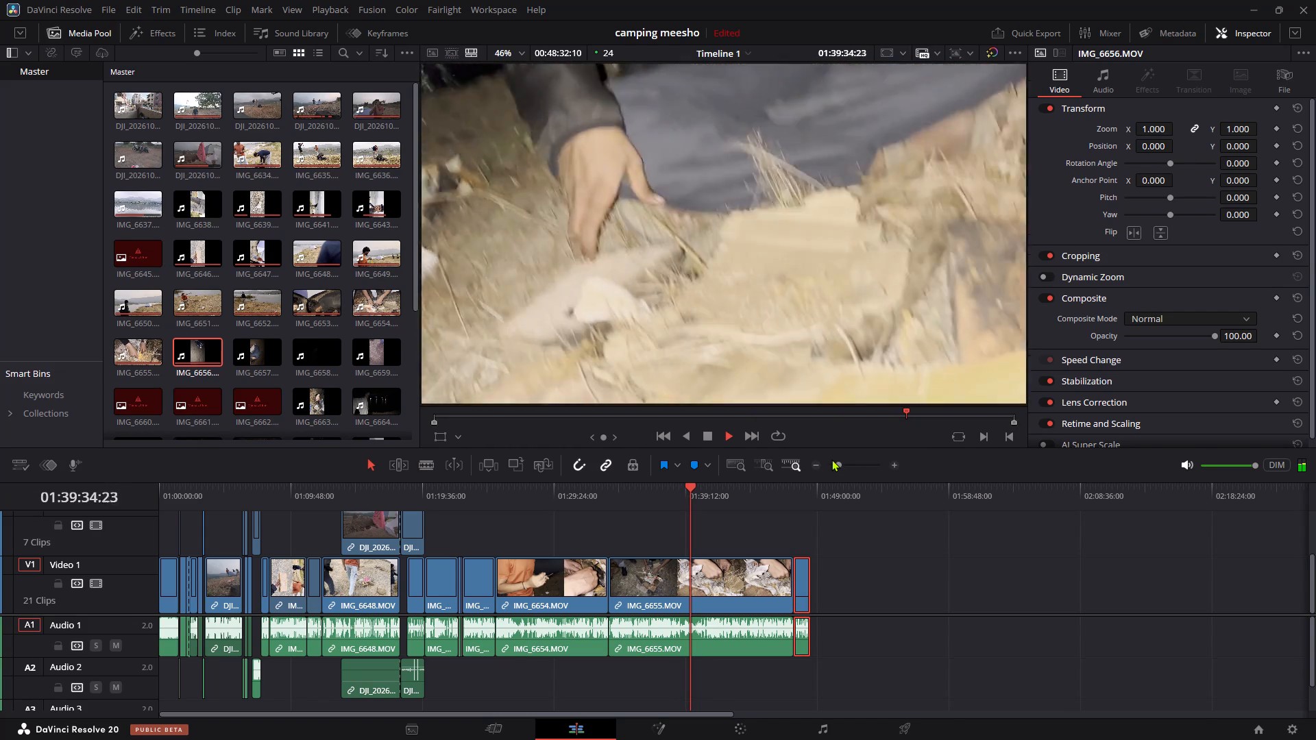
key("l")
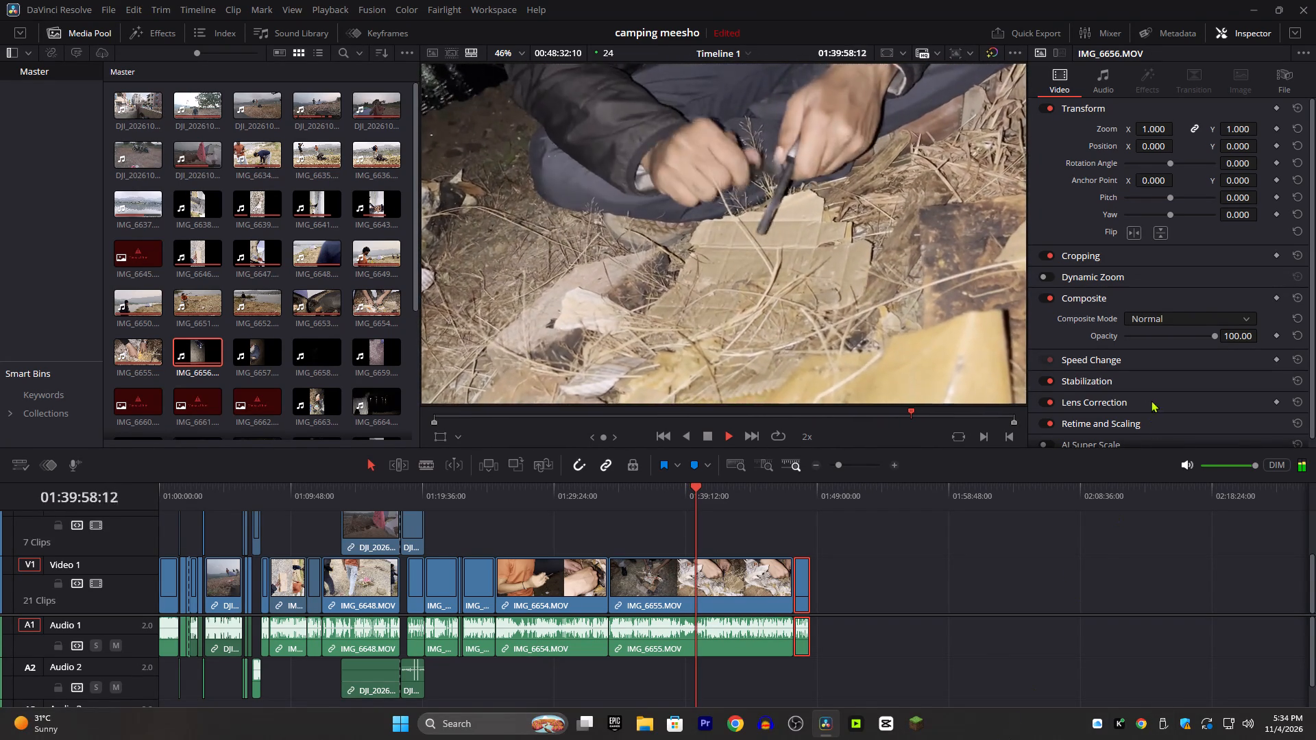
left_click(838, 465)
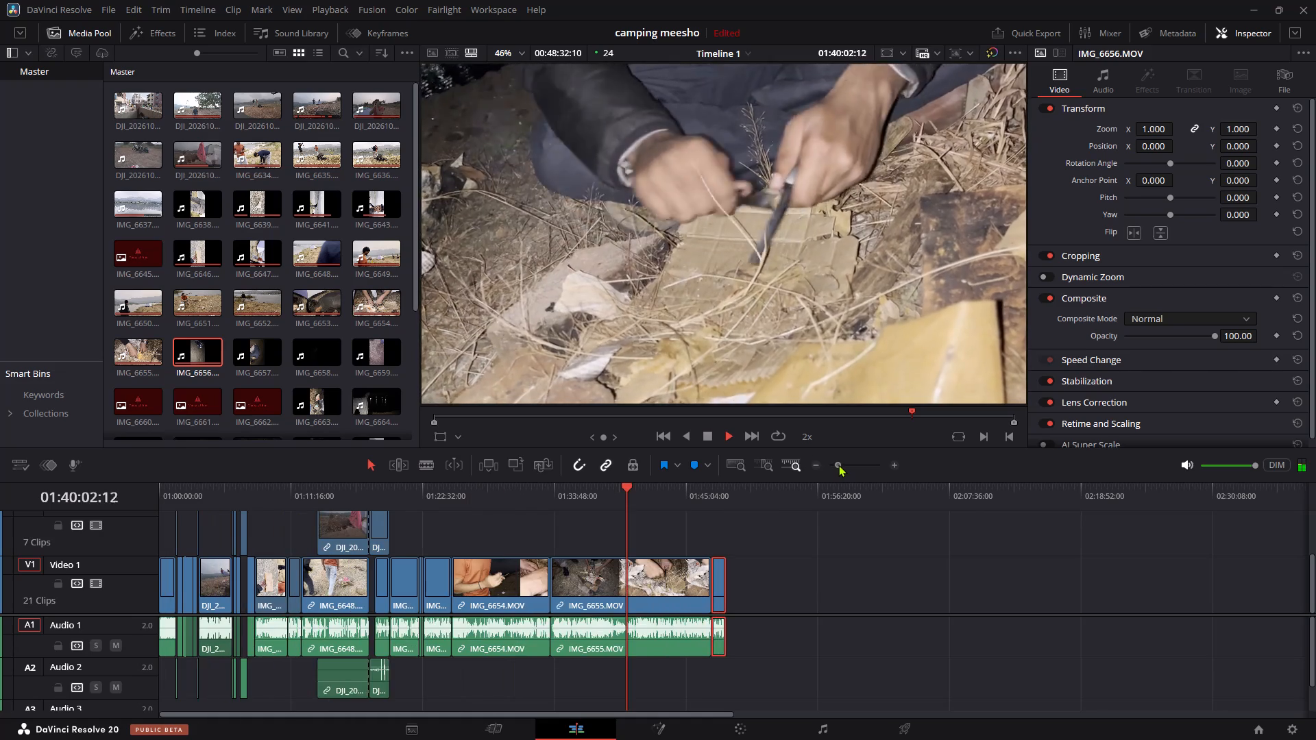
scroll(596, 662, "up", 5)
scroll(604, 653, "down", 1)
scroll(605, 652, "up", 5)
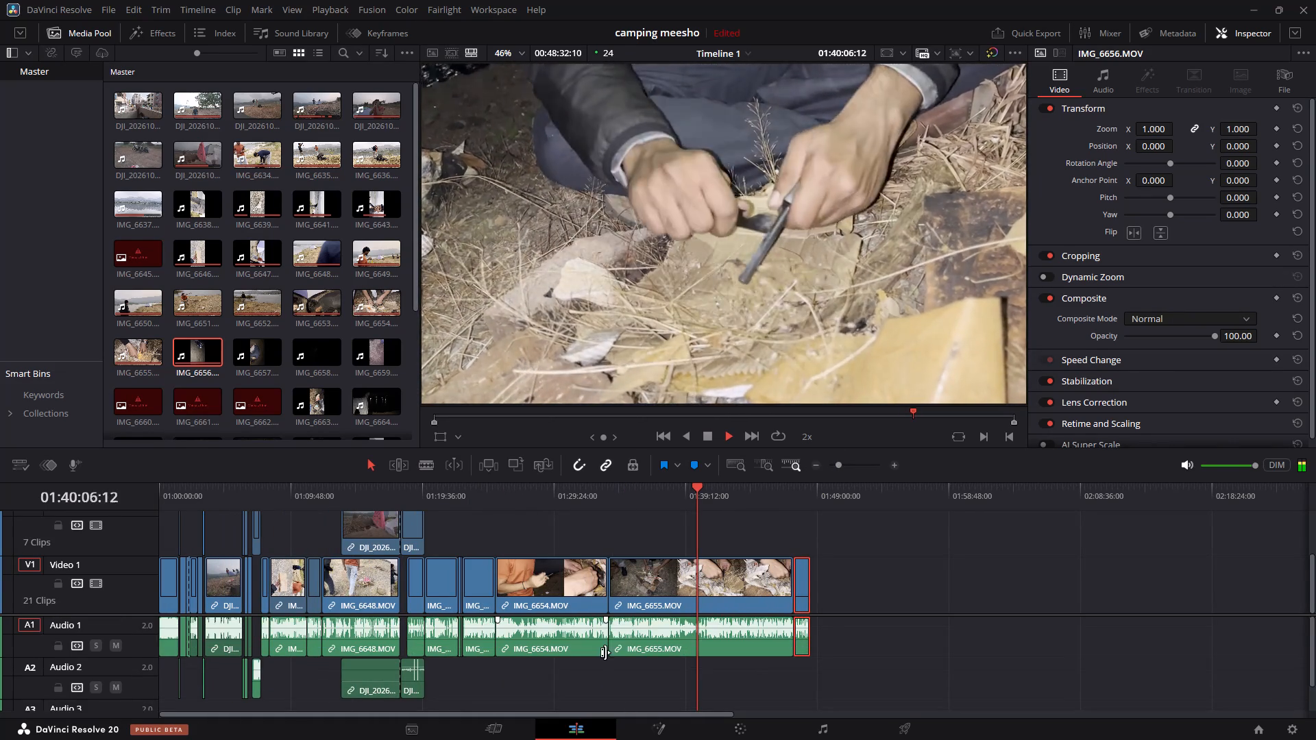
scroll(615, 588, "up", 5)
scroll(615, 582, "down", 10)
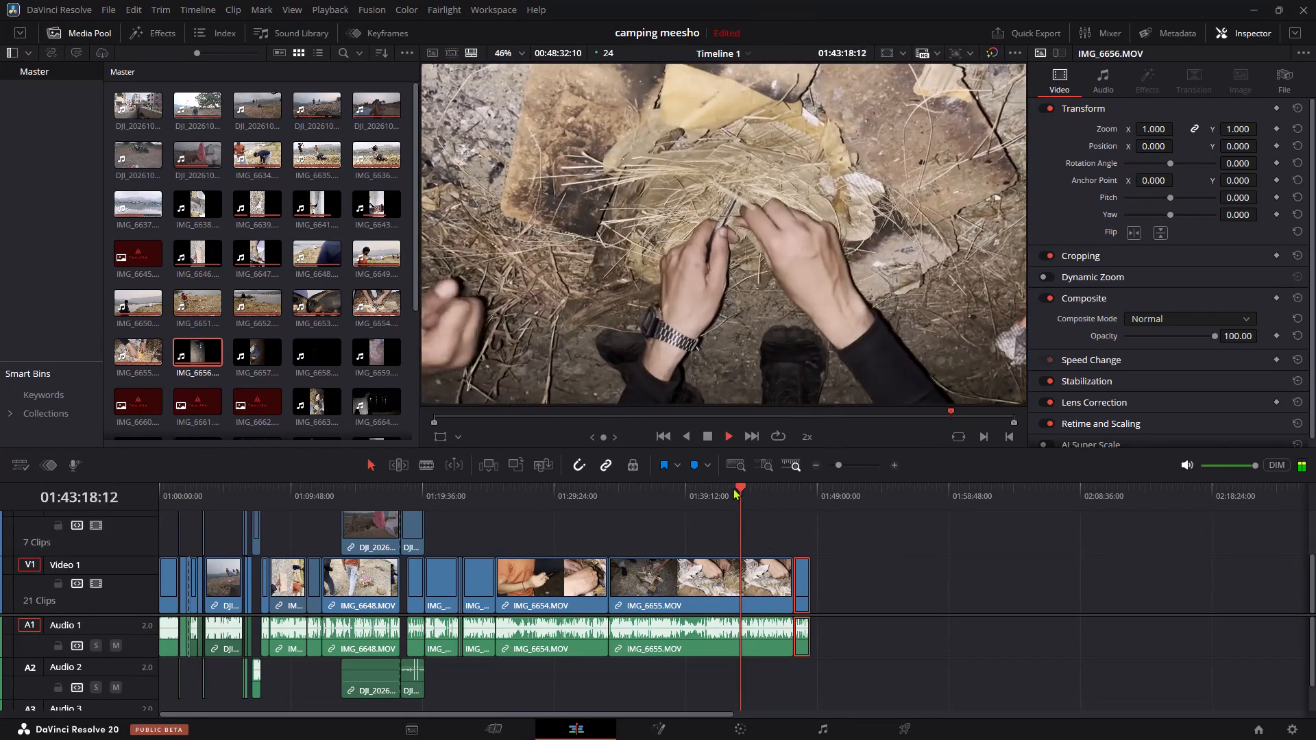
Split the IMG_6655.MOV clip at about 01:43:08 and again at about 01:43:10, around the camera movement.
left_click(737, 488)
key("space")
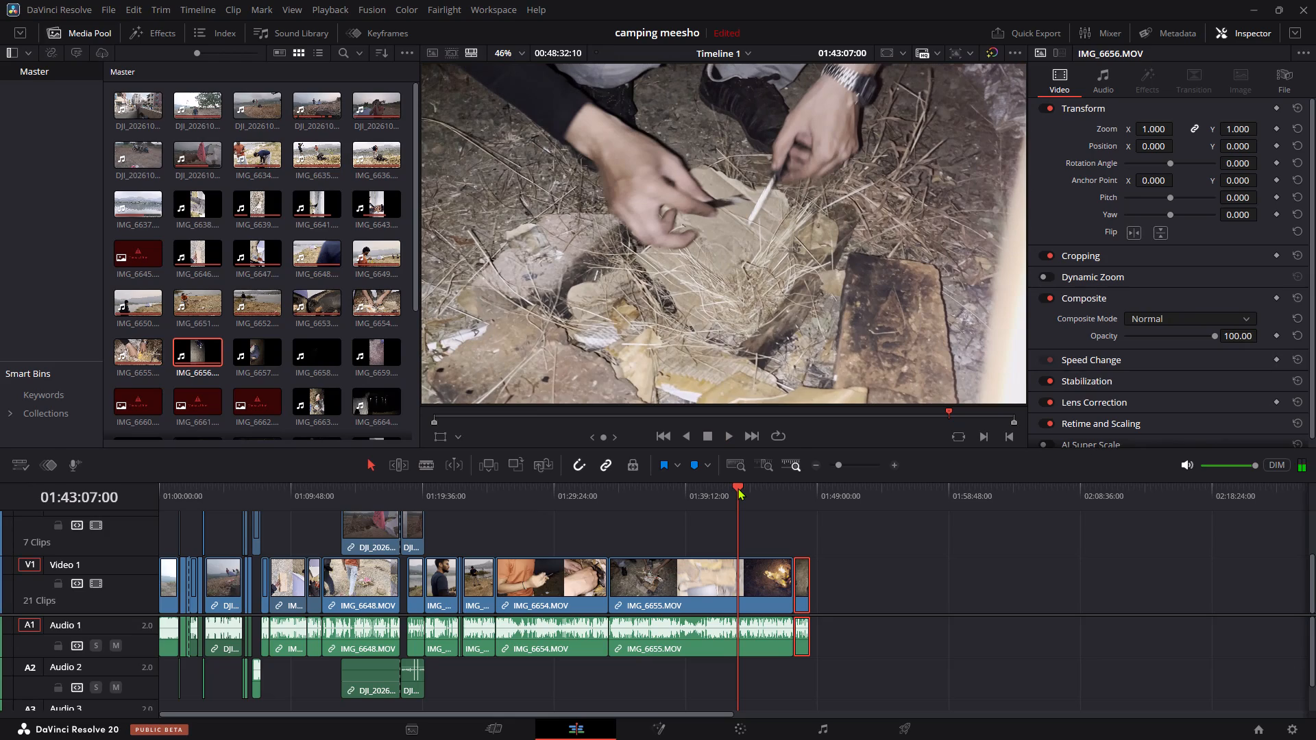
key("space")
key("space")
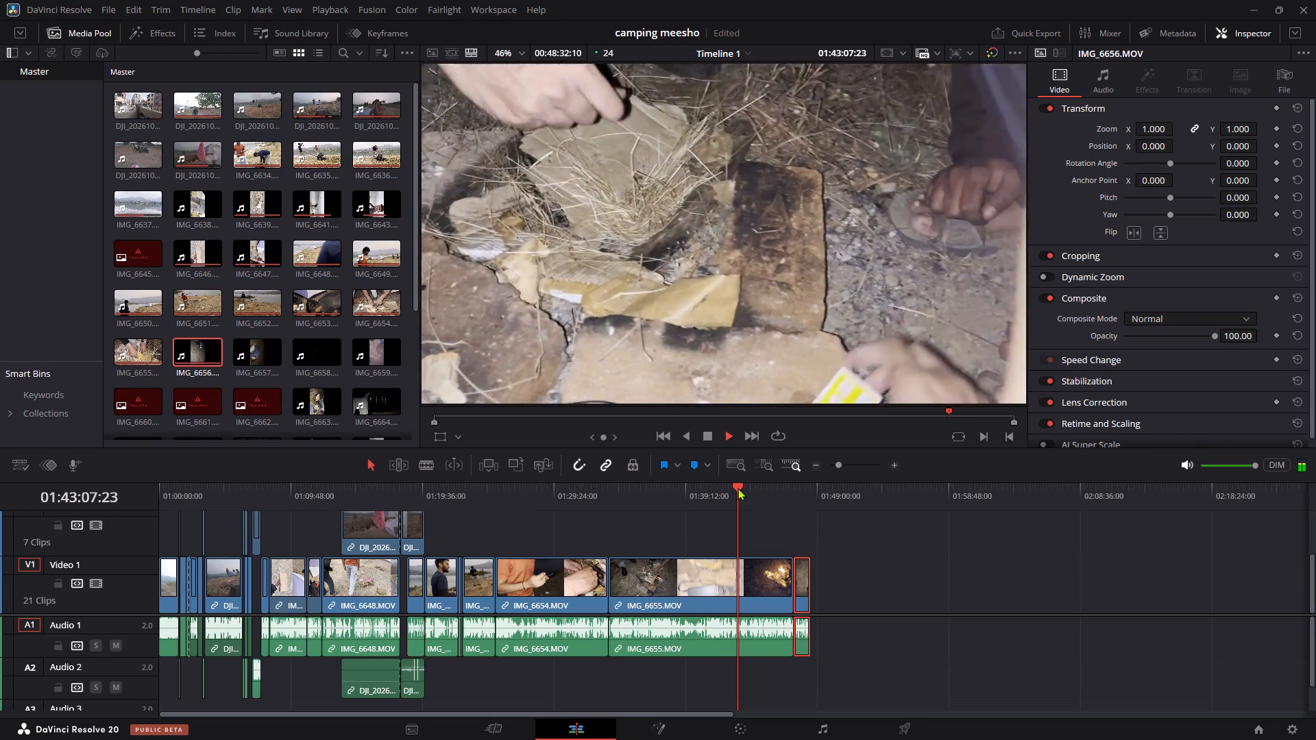
key("l")
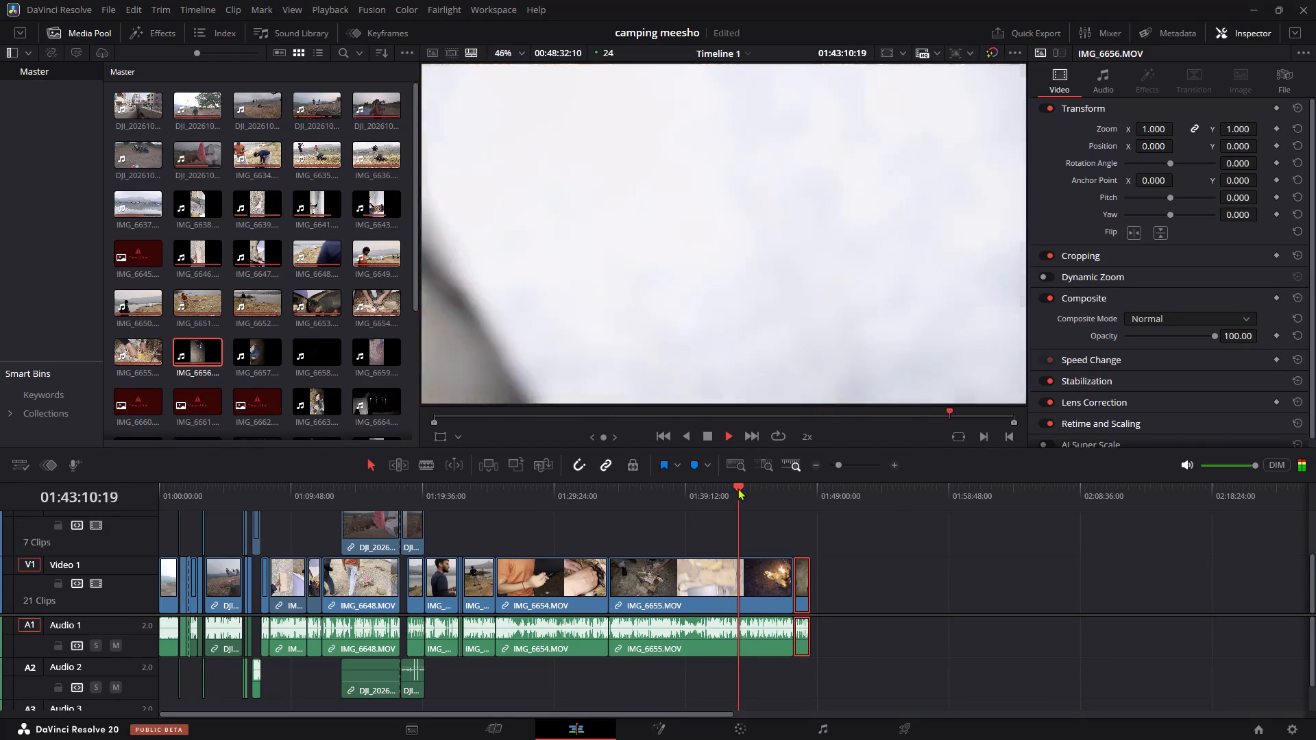
key("space")
left_click(738, 488)
key("space")
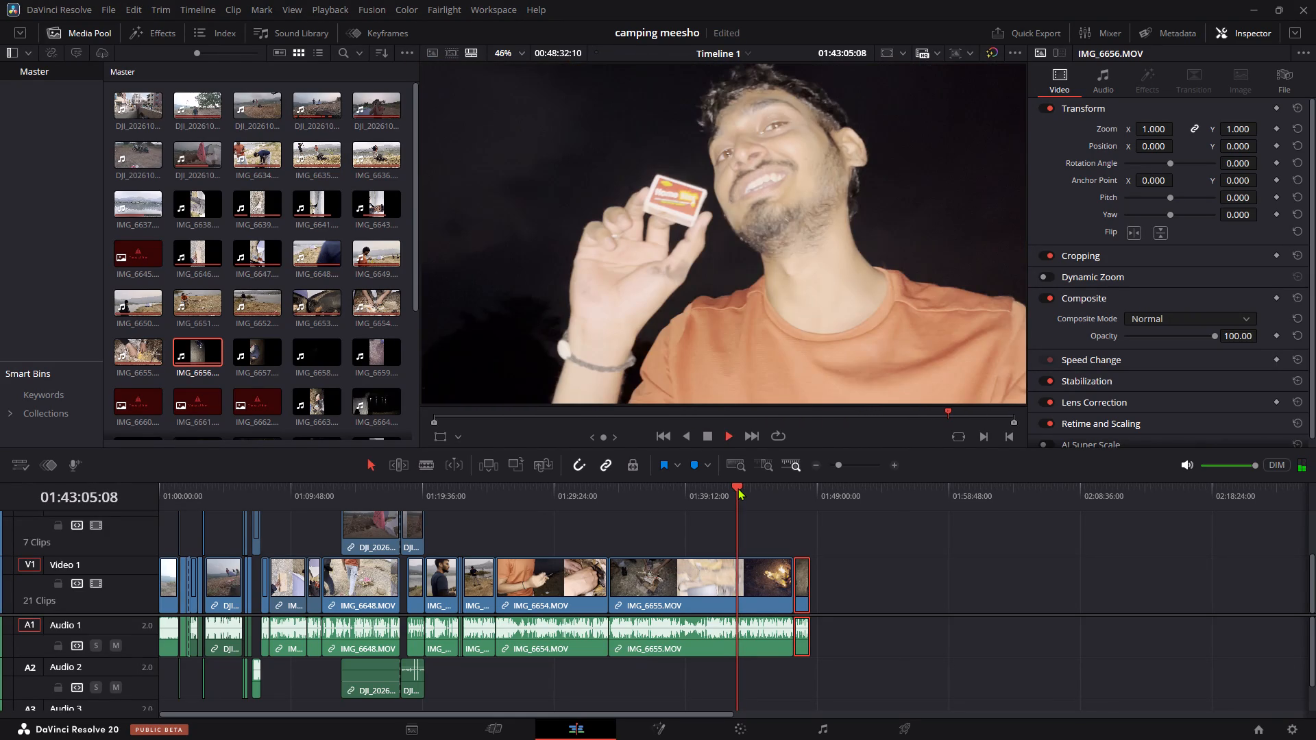
key("b")
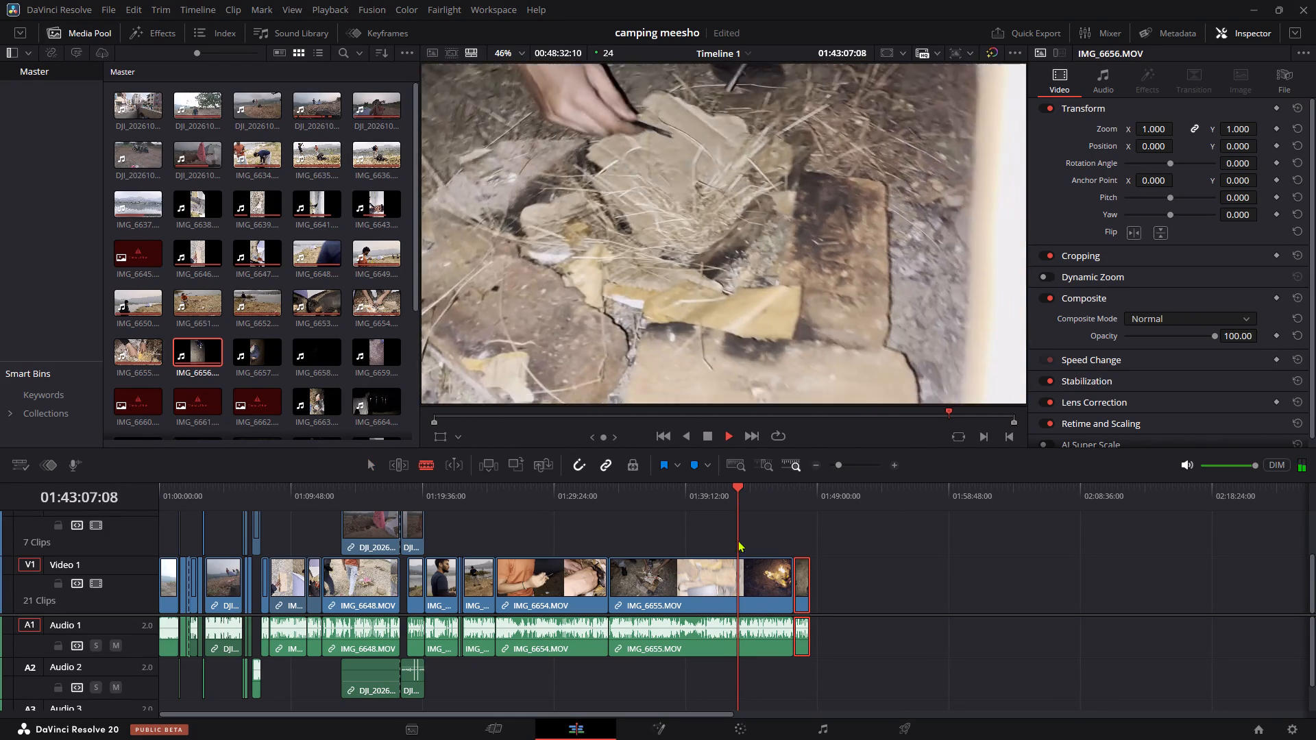
left_click(741, 584)
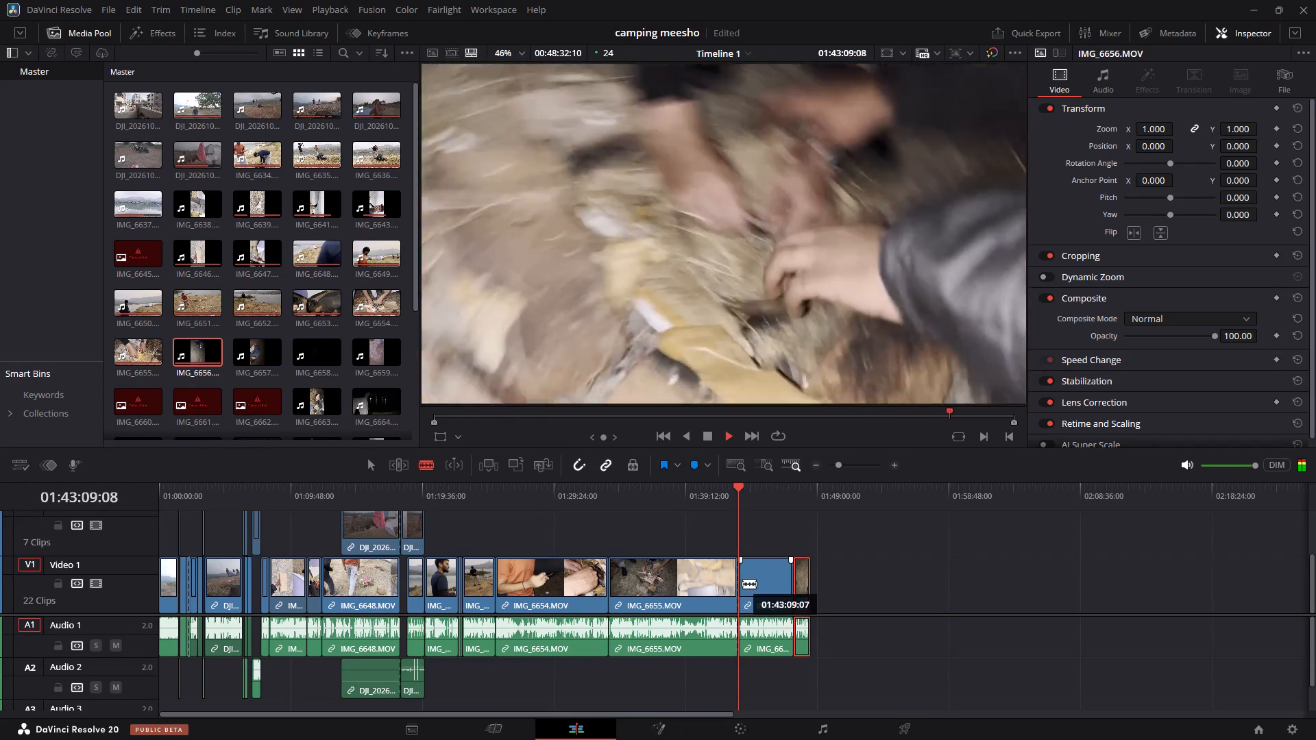
left_click(744, 583)
Split IMG_6655.MOV at about 01:43:13 and ripple delete the short piece between 01:43:10 and the new cut.
left_click_drag(738, 486, 743, 488)
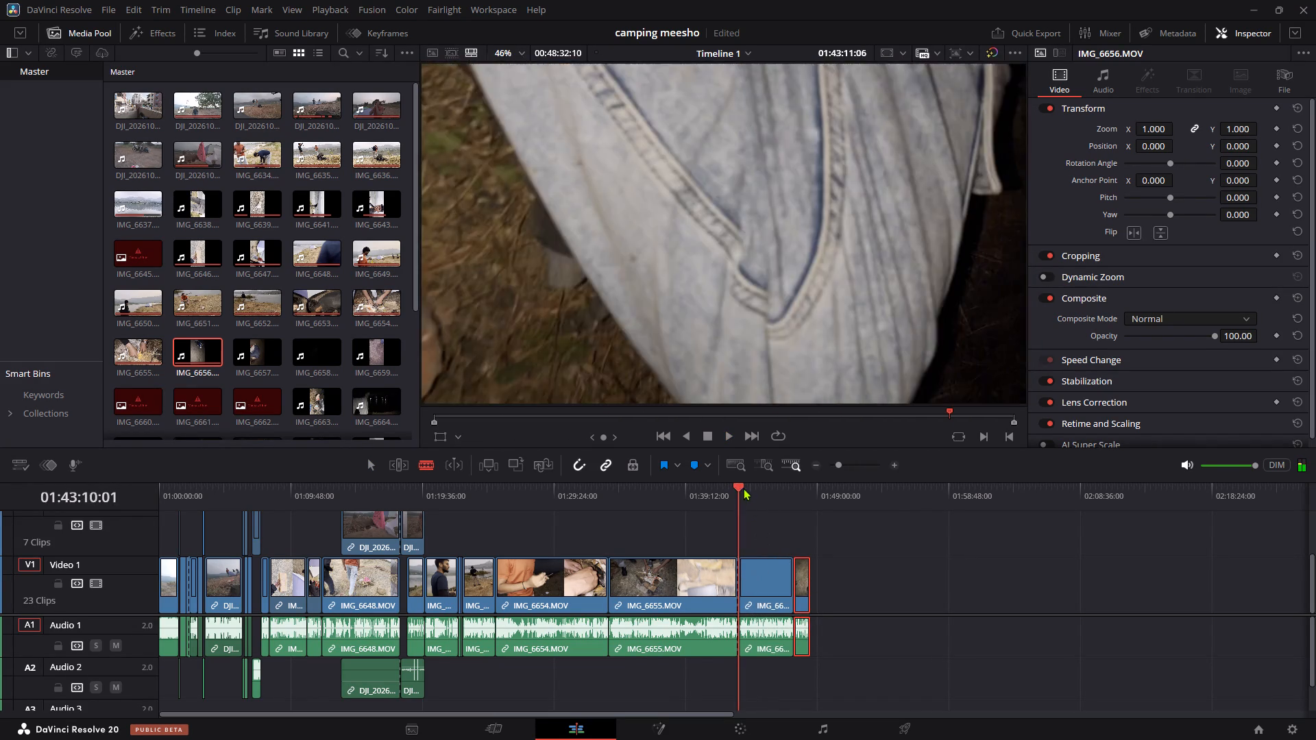
left_click_drag(743, 488, 744, 490)
key("space")
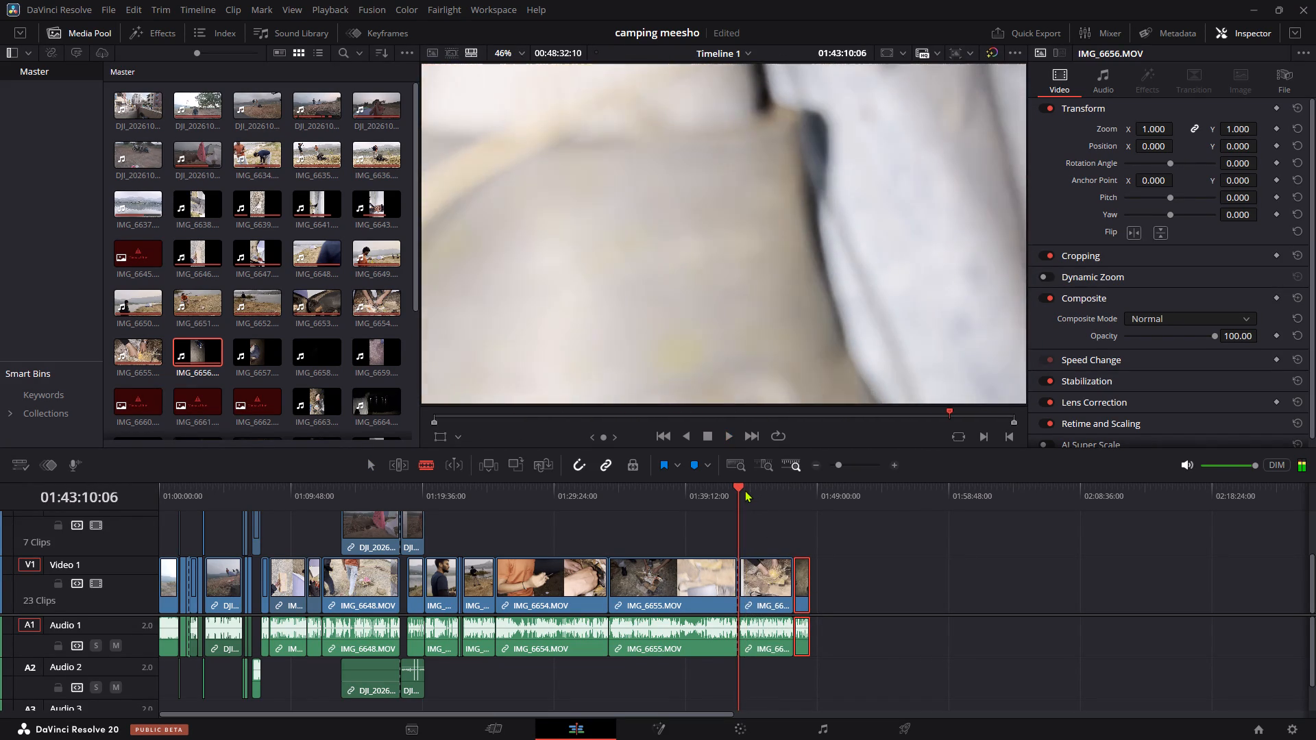
key("space")
left_click_drag(838, 463, 842, 466)
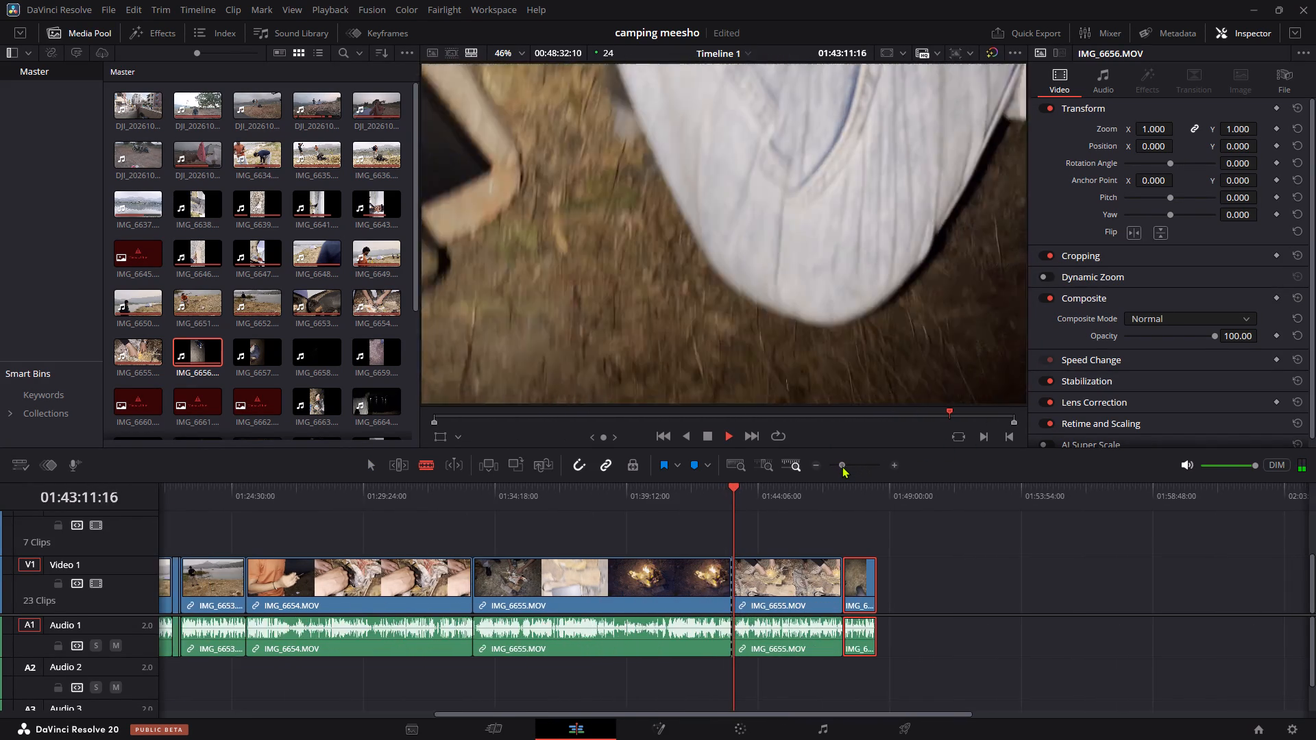
left_click_drag(842, 466, 859, 476)
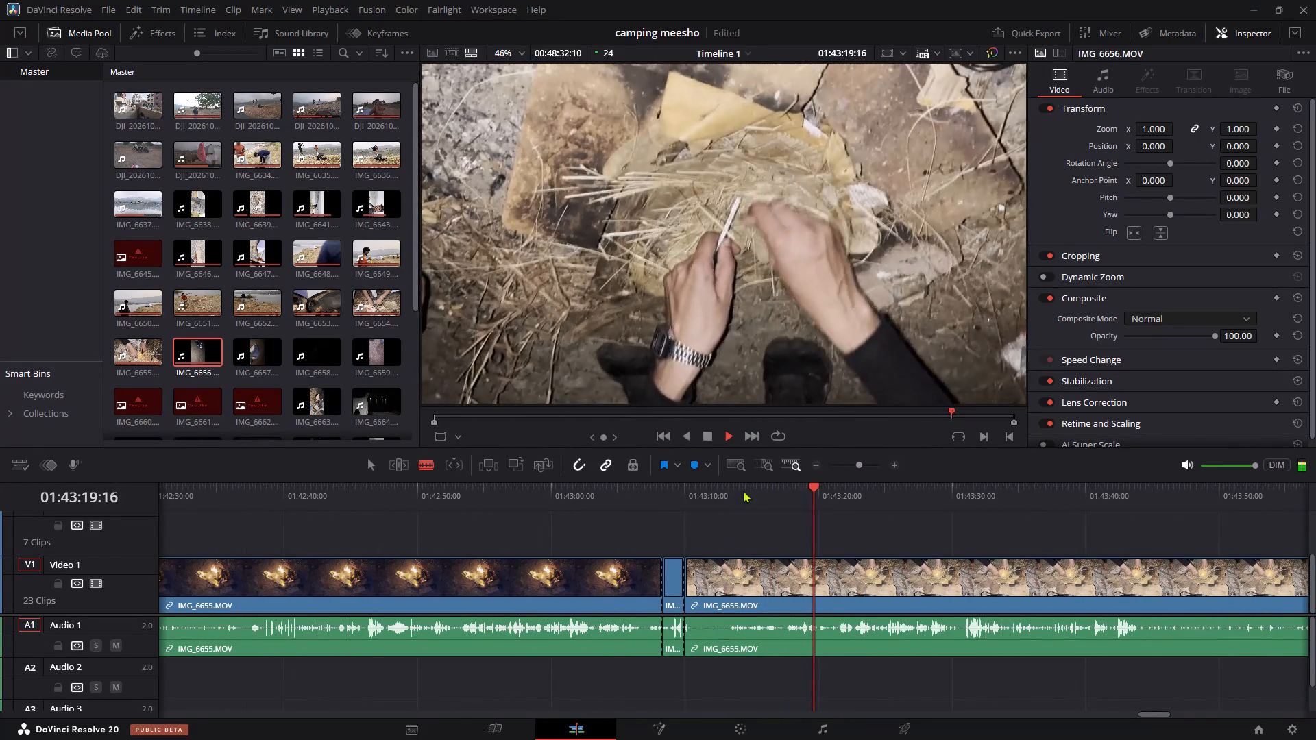
left_click_drag(740, 489, 732, 488)
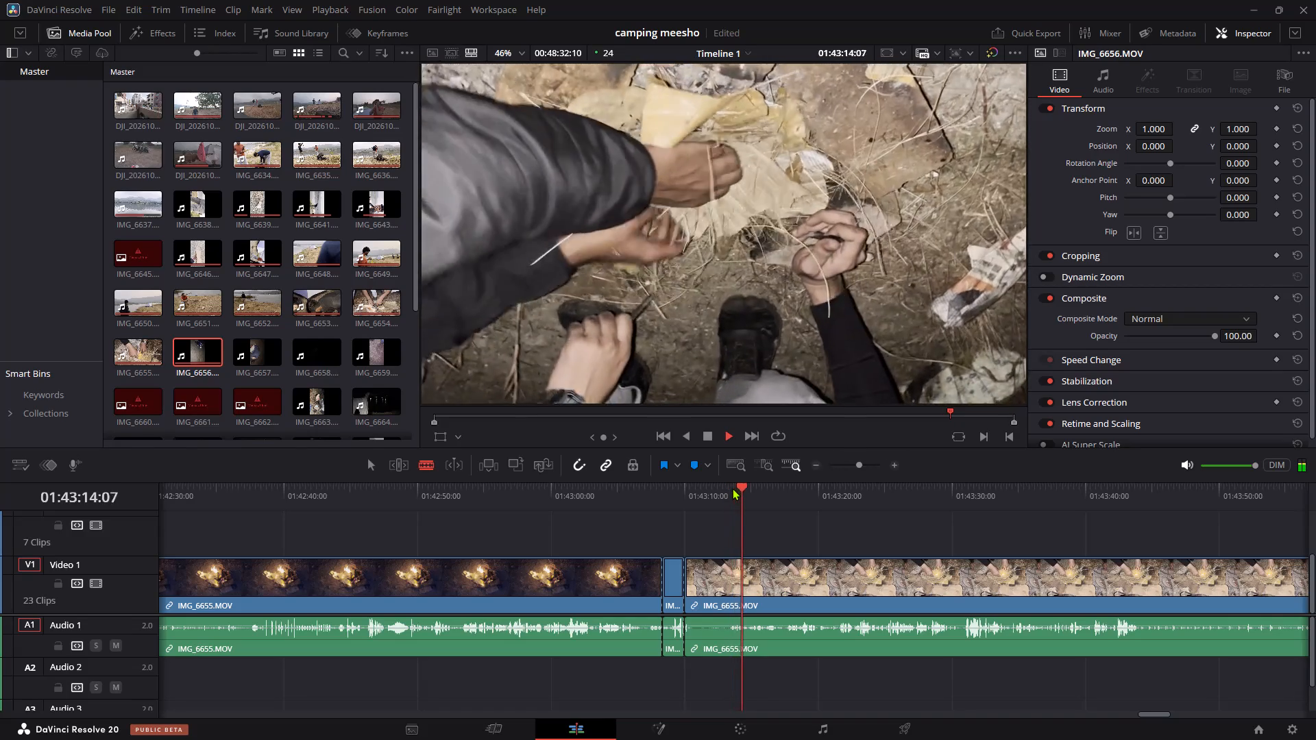
key("b")
left_click(731, 567)
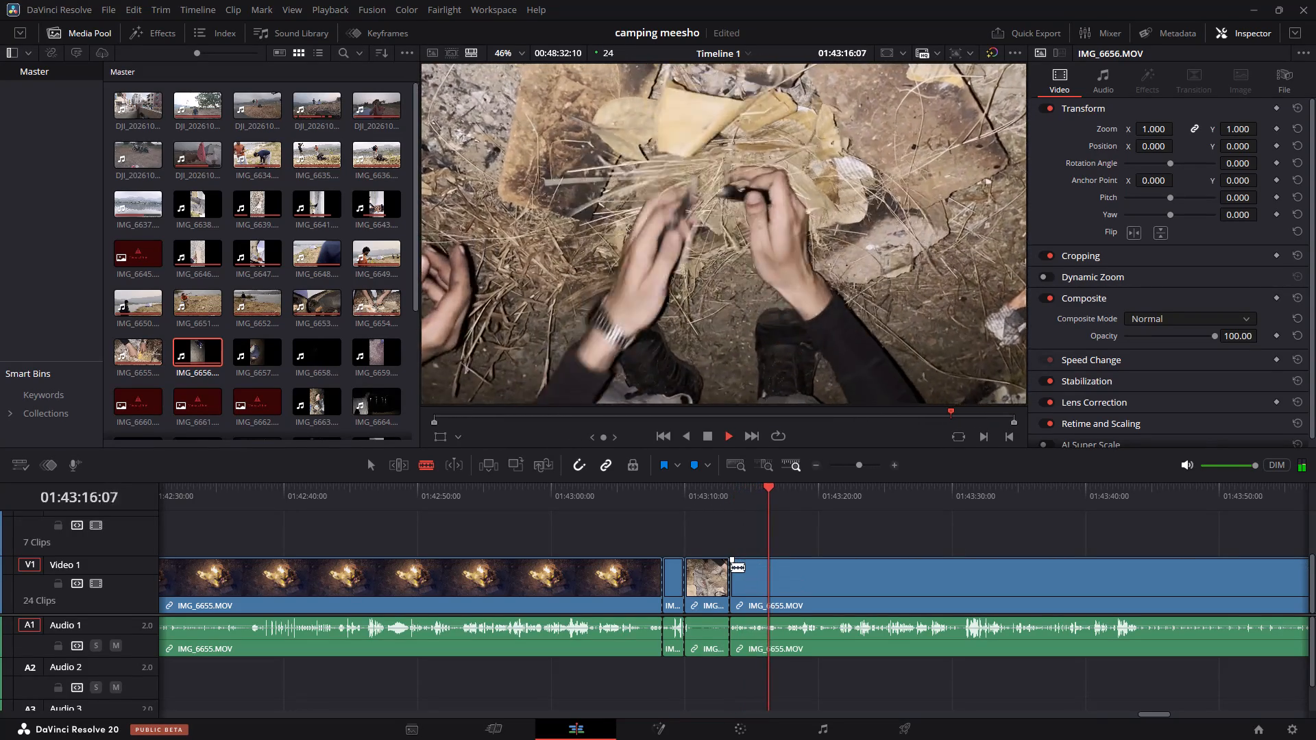
key("a")
left_click(716, 570)
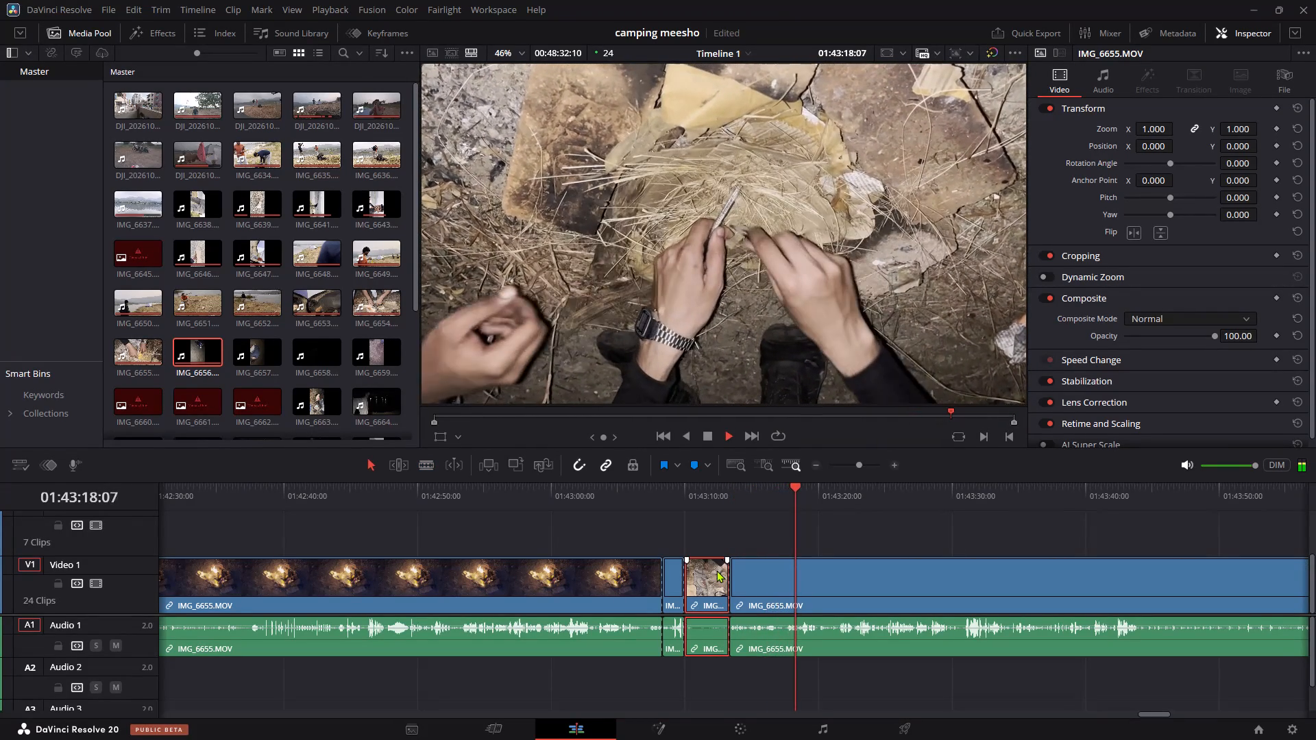
key("Delete")
Add a timeline marker at 01:43:14:23.
key("m")
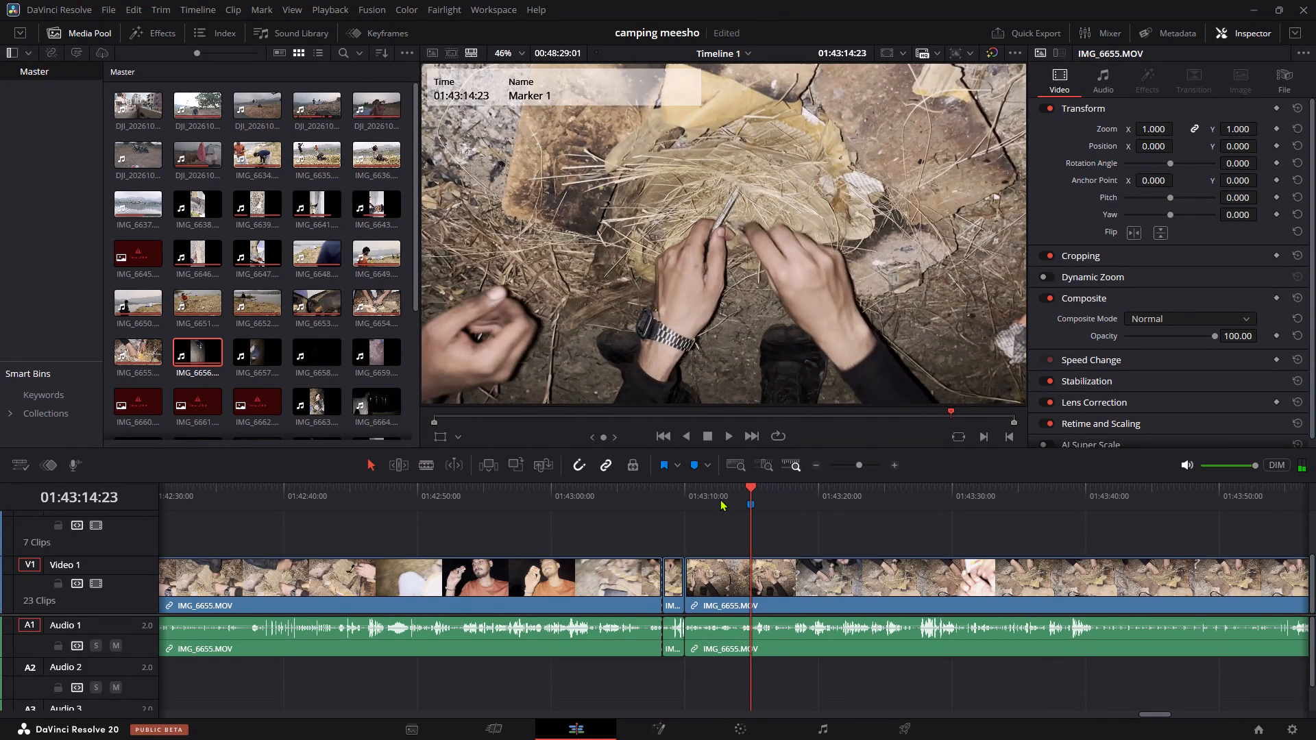
Split IMG_6655.MOV at about 01:43:20:09, where the camera has turned back to the upright view.
key("space")
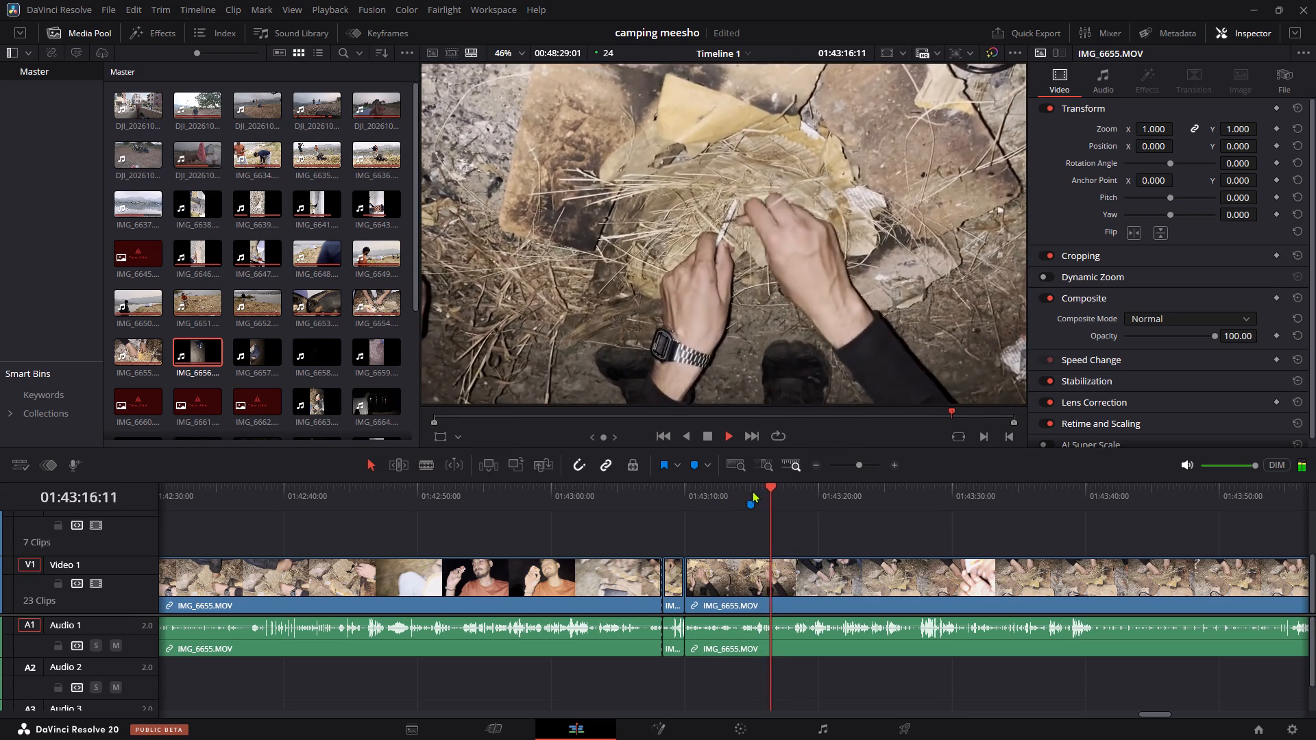
left_click(842, 495)
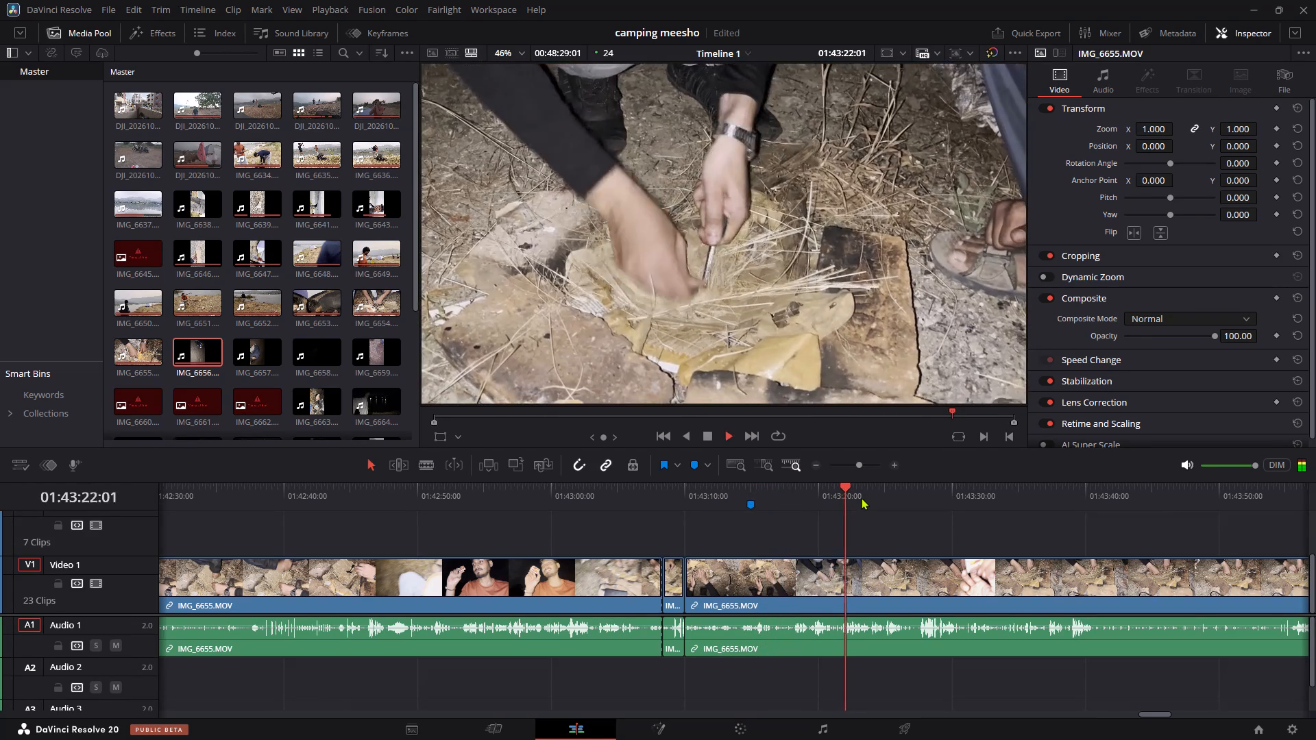
left_click(827, 491)
left_click(803, 486)
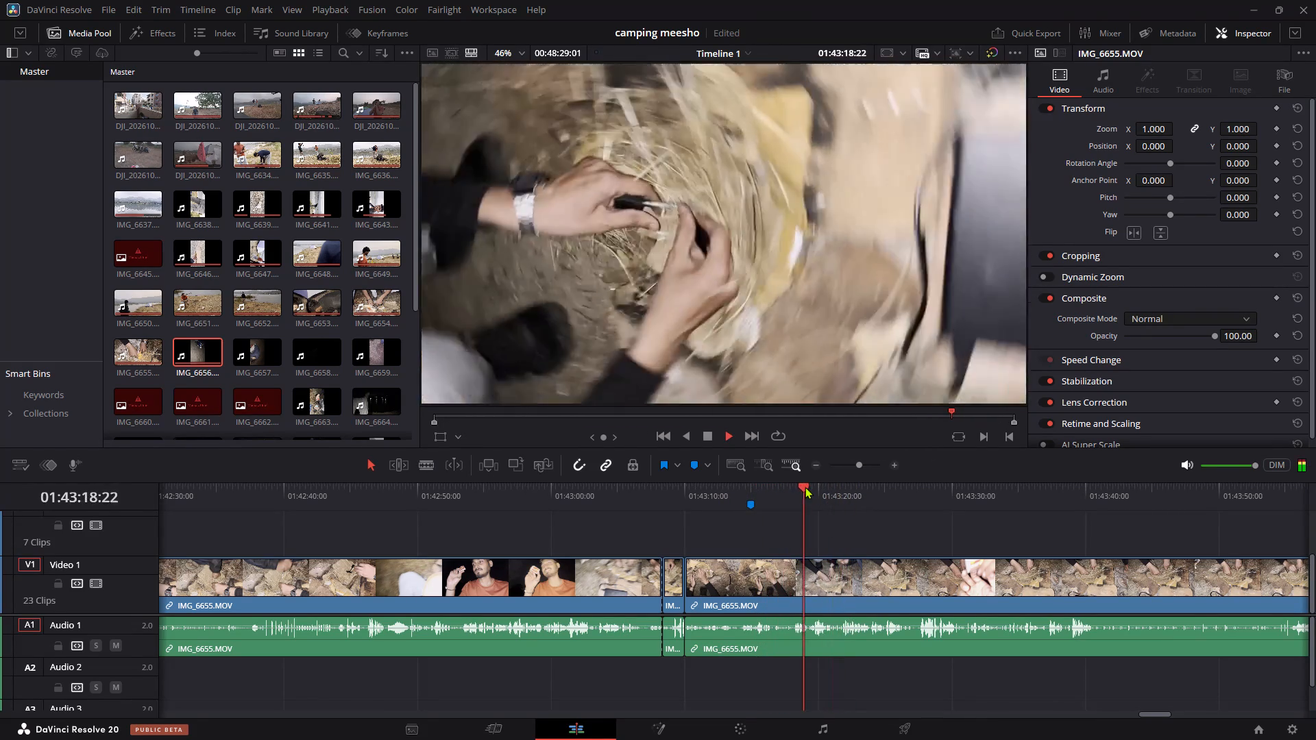
left_click(812, 488)
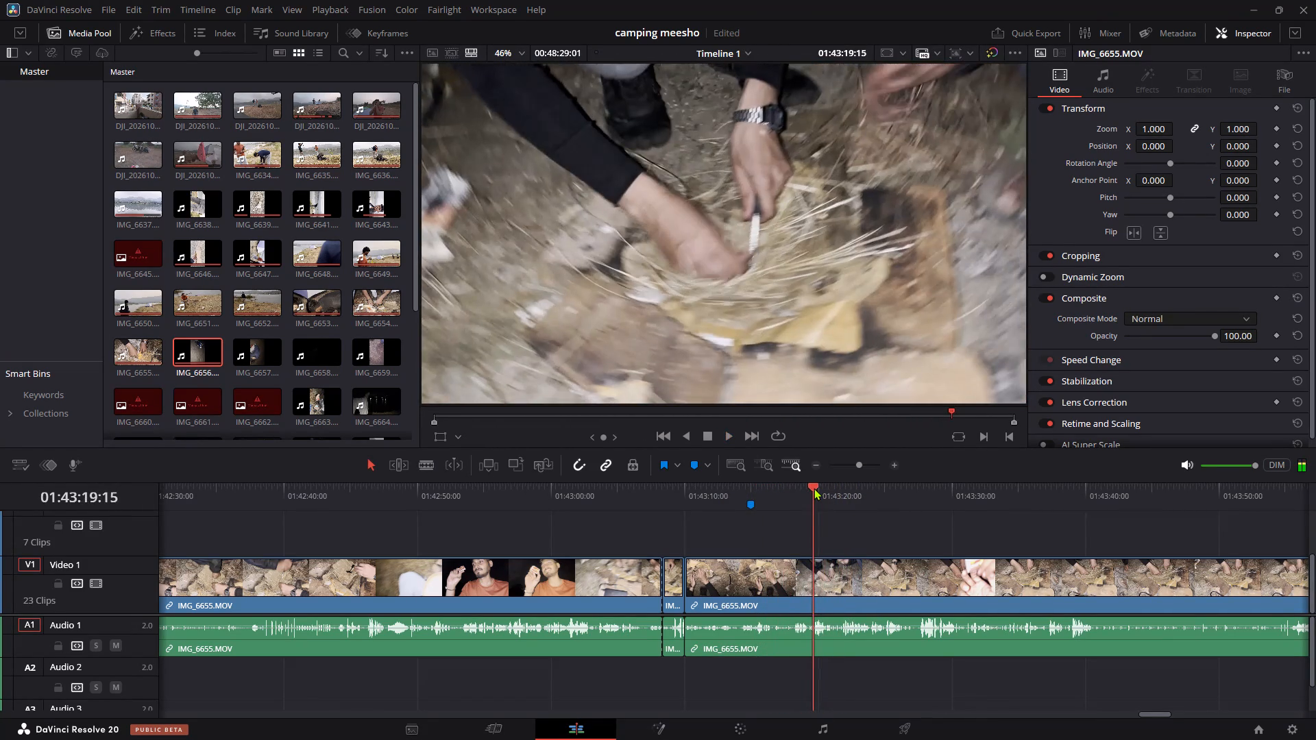
key("space")
key("b")
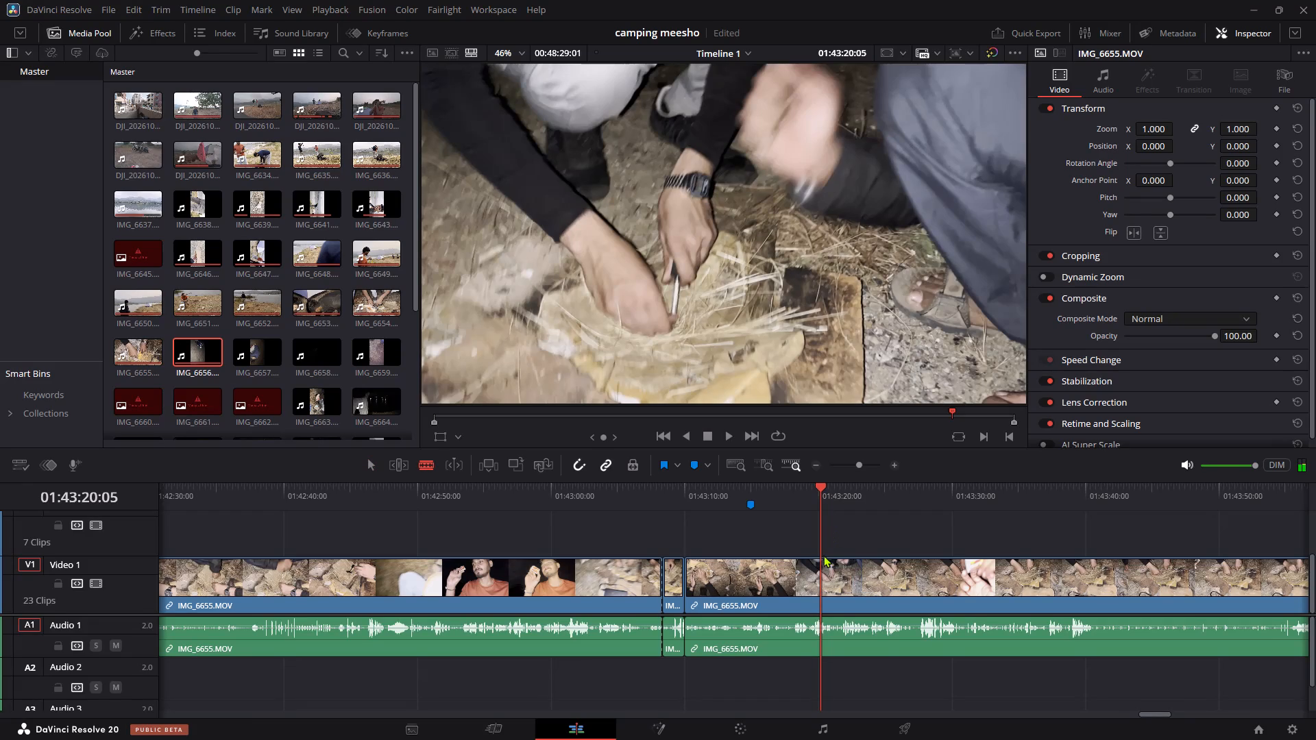
left_click(823, 555)
left_click(822, 561)
Set the rotation angle of the upside-down IMG_6655.MOV segment between about 01:43:10 and 01:43:20:09 to 180.
key("a")
left_click(790, 570)
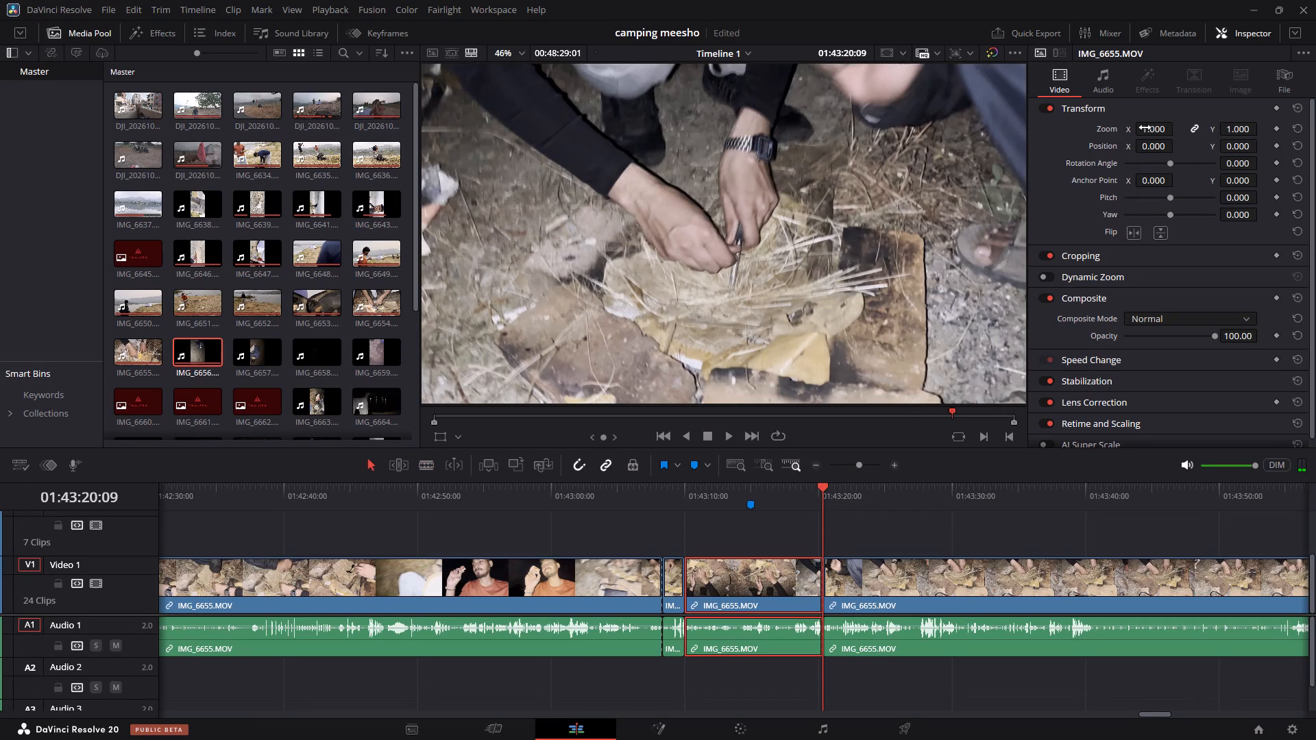
left_click_drag(1172, 164, 1191, 169)
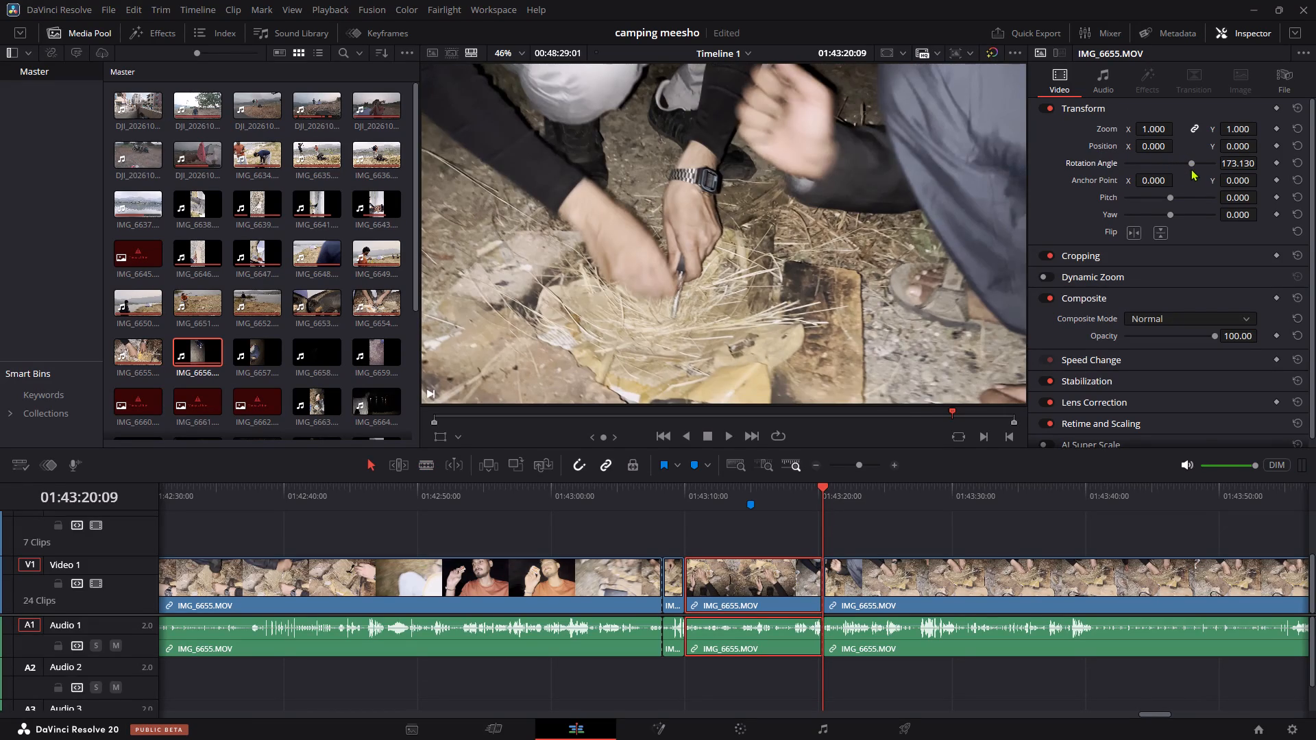
key("ctrl+z")
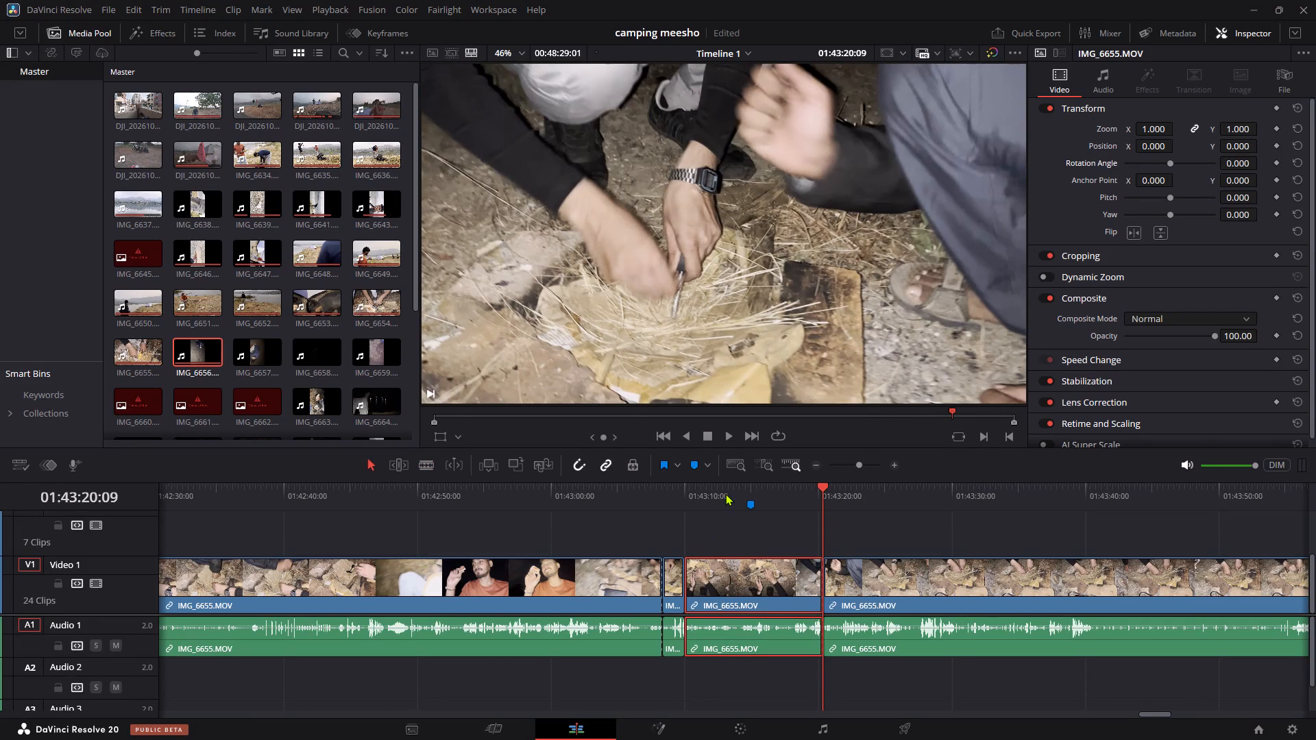
left_click(725, 493)
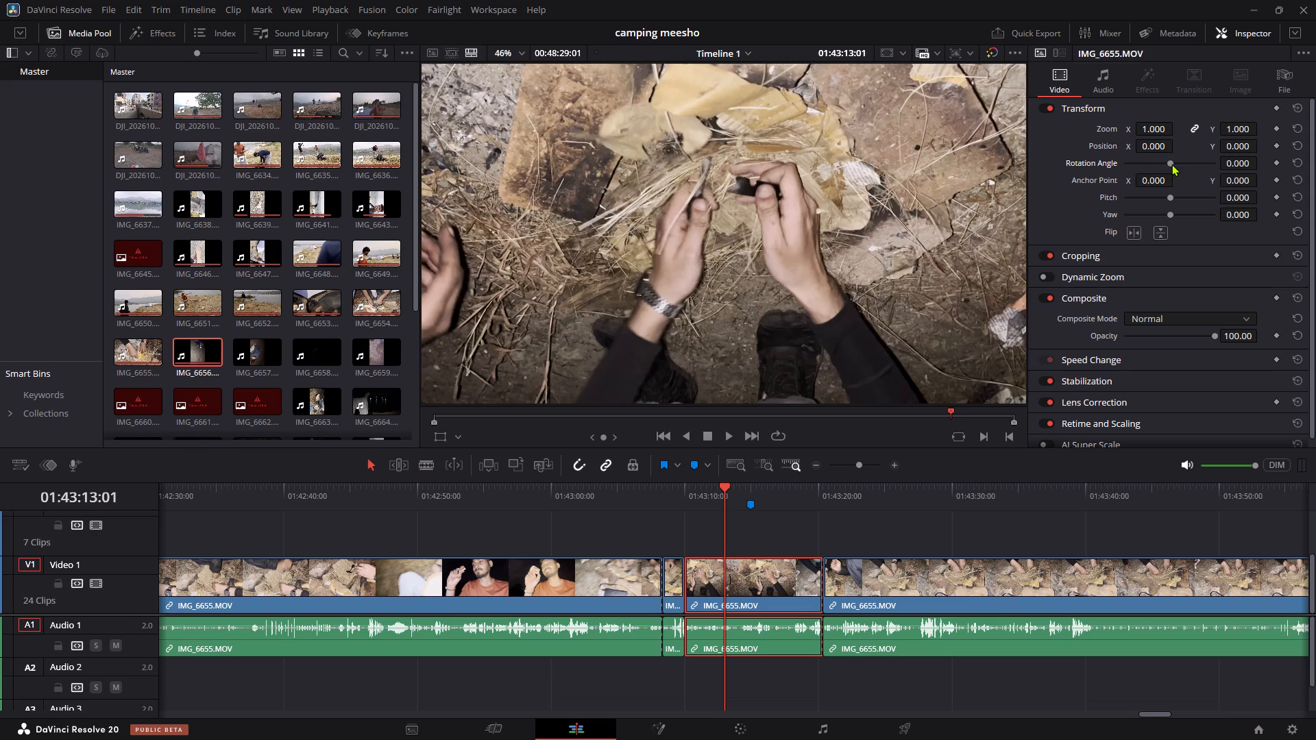
left_click_drag(1171, 164, 1193, 169)
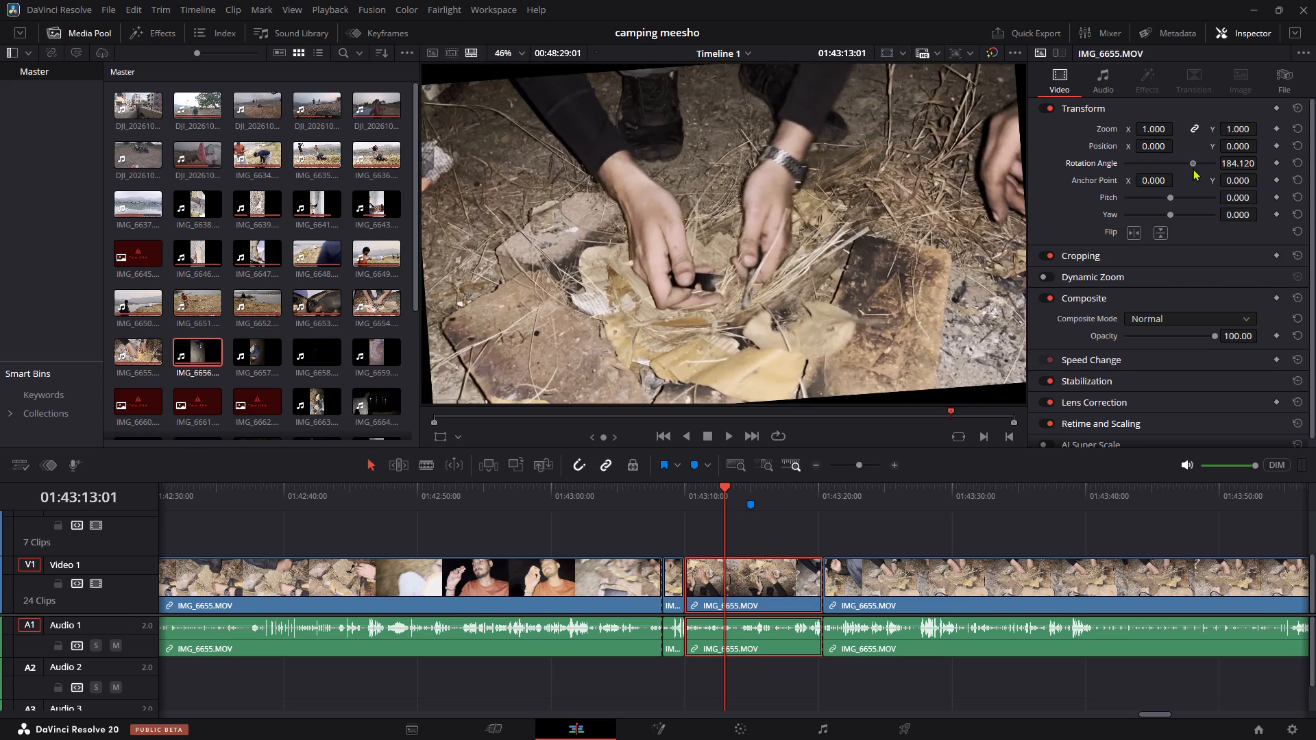
left_click_drag(1193, 169, 1193, 170)
double_click(1238, 164)
left_click(1234, 162)
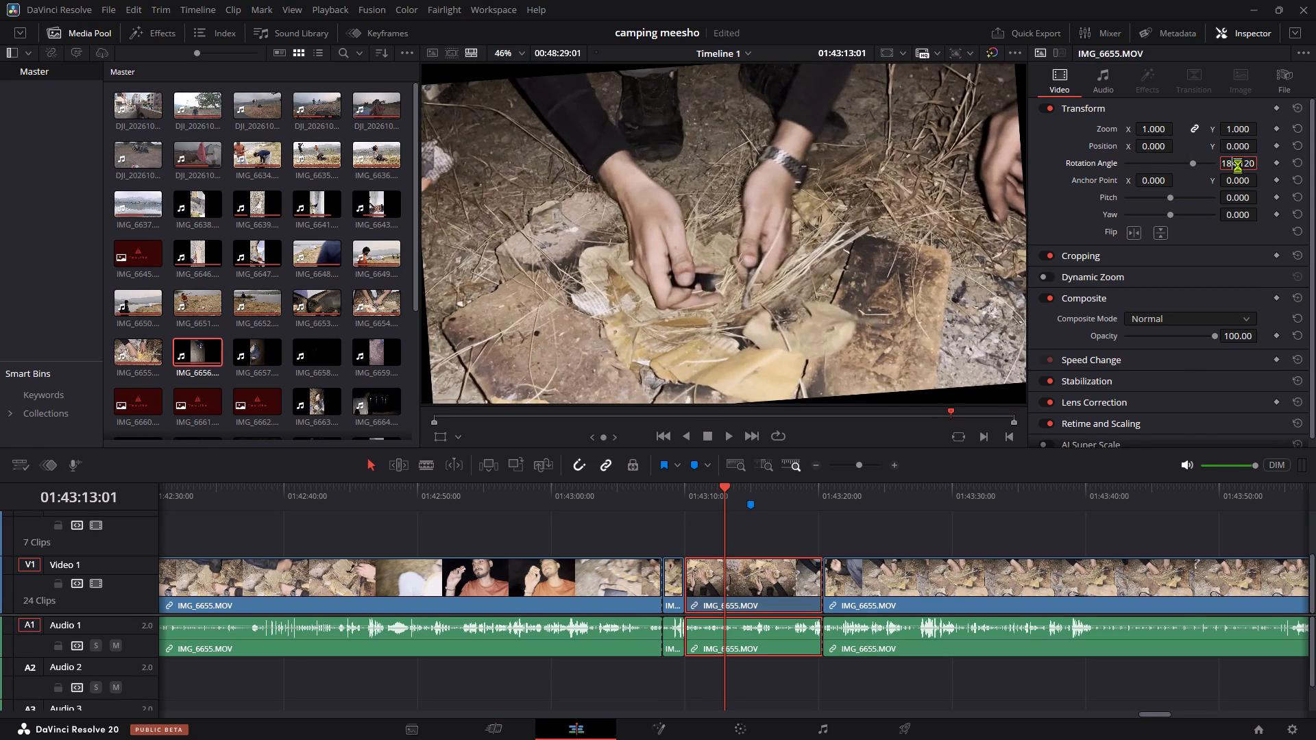
left_click(1238, 165)
left_click_drag(1256, 164, 1233, 171)
key("BackSpace")
key("0")
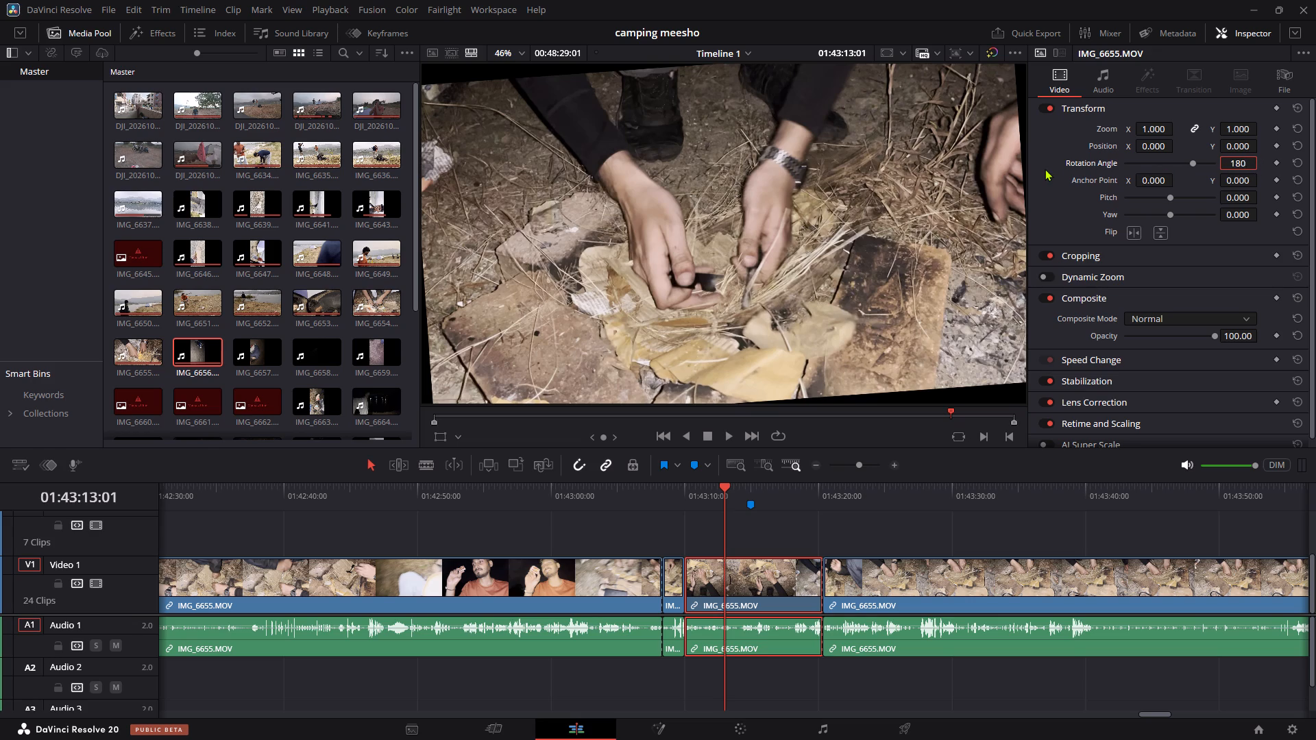
left_click(1045, 169)
Review IMG_6655.MOV from the rotated segment onward at 2x speed, rechecking the camera movement around 01:44:20.
key("space")
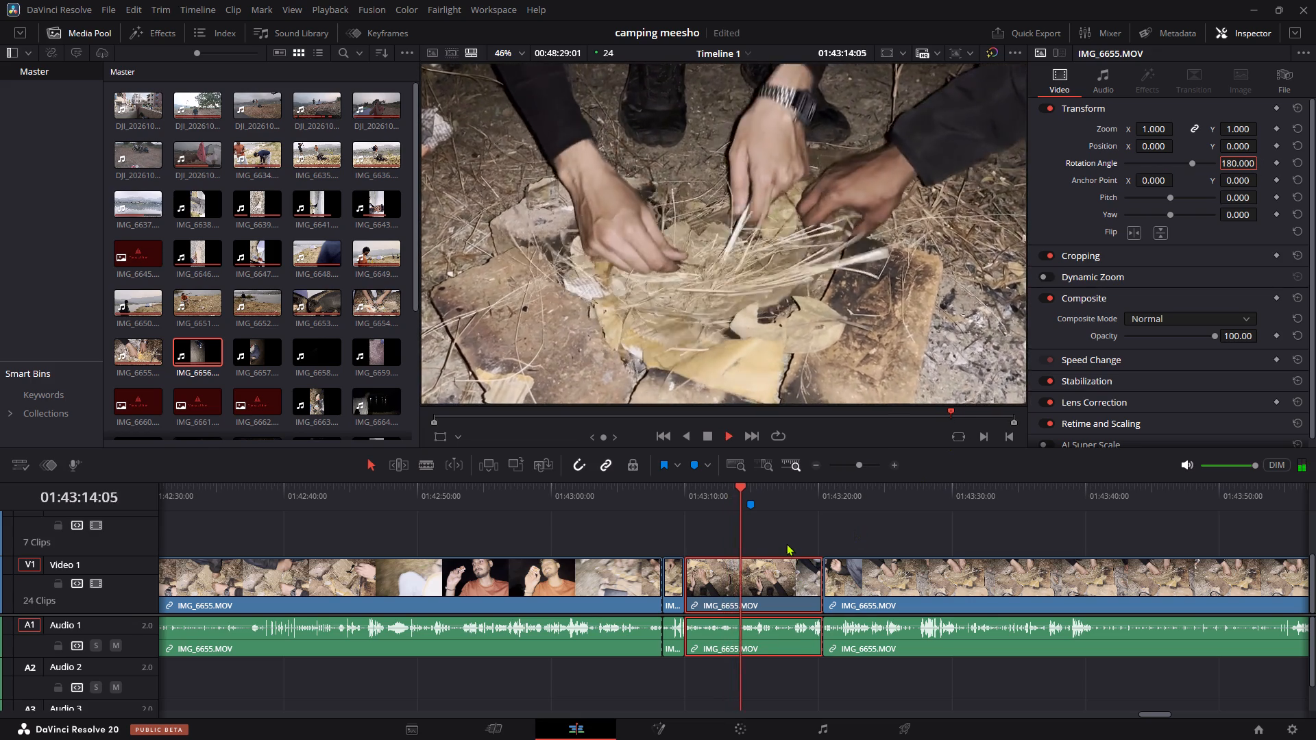
left_click(786, 543)
key("l")
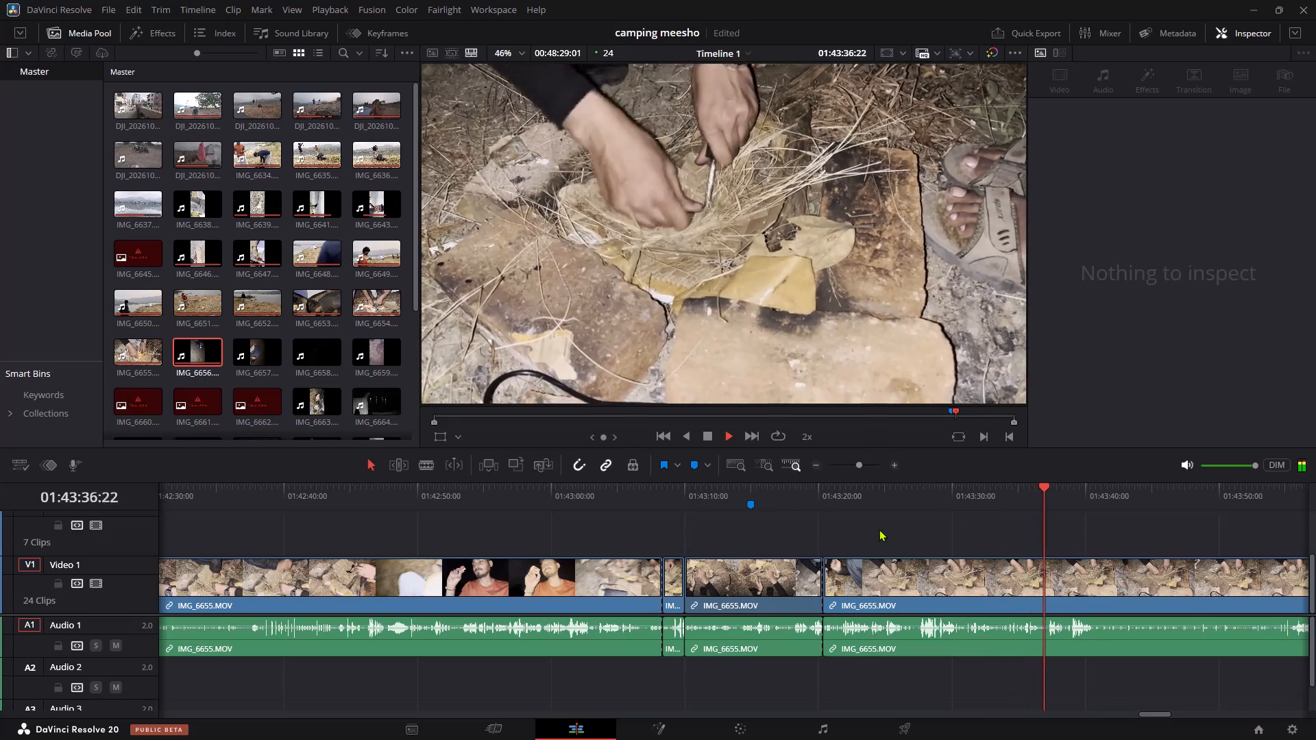
left_click(860, 465)
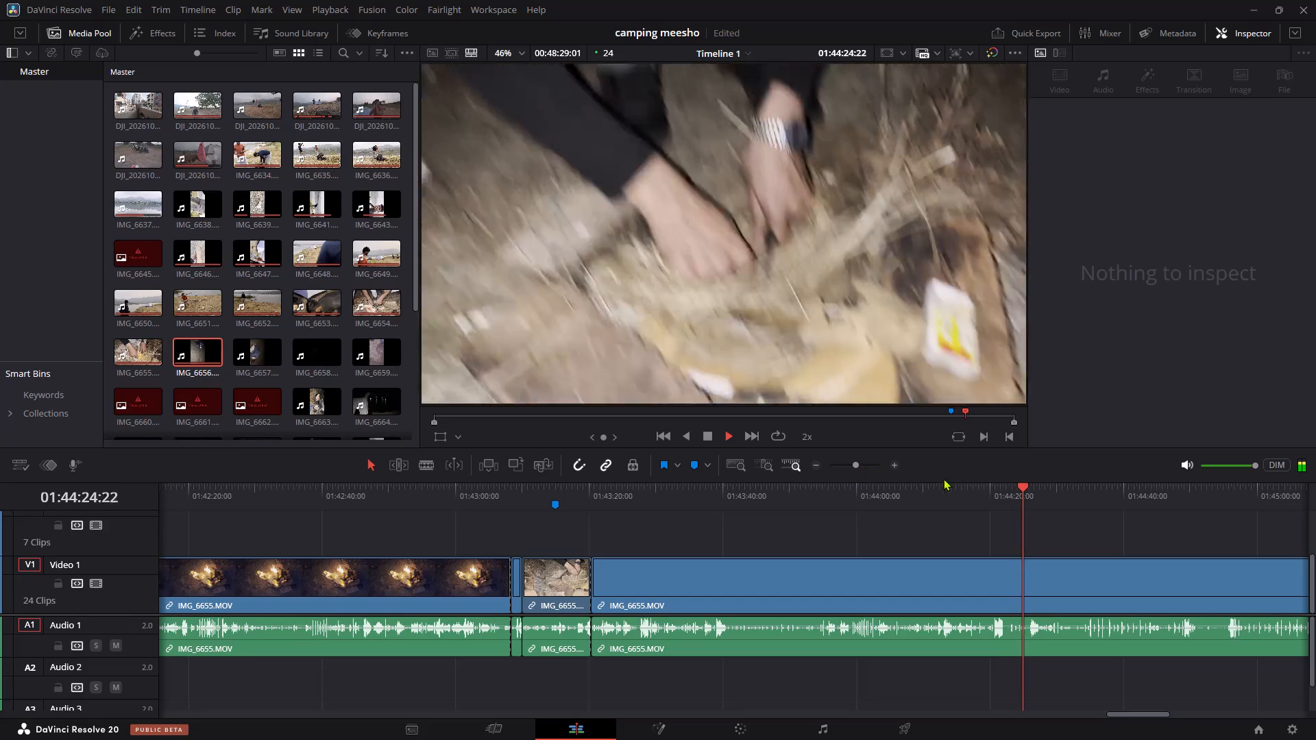
left_click(992, 493)
left_click(975, 484)
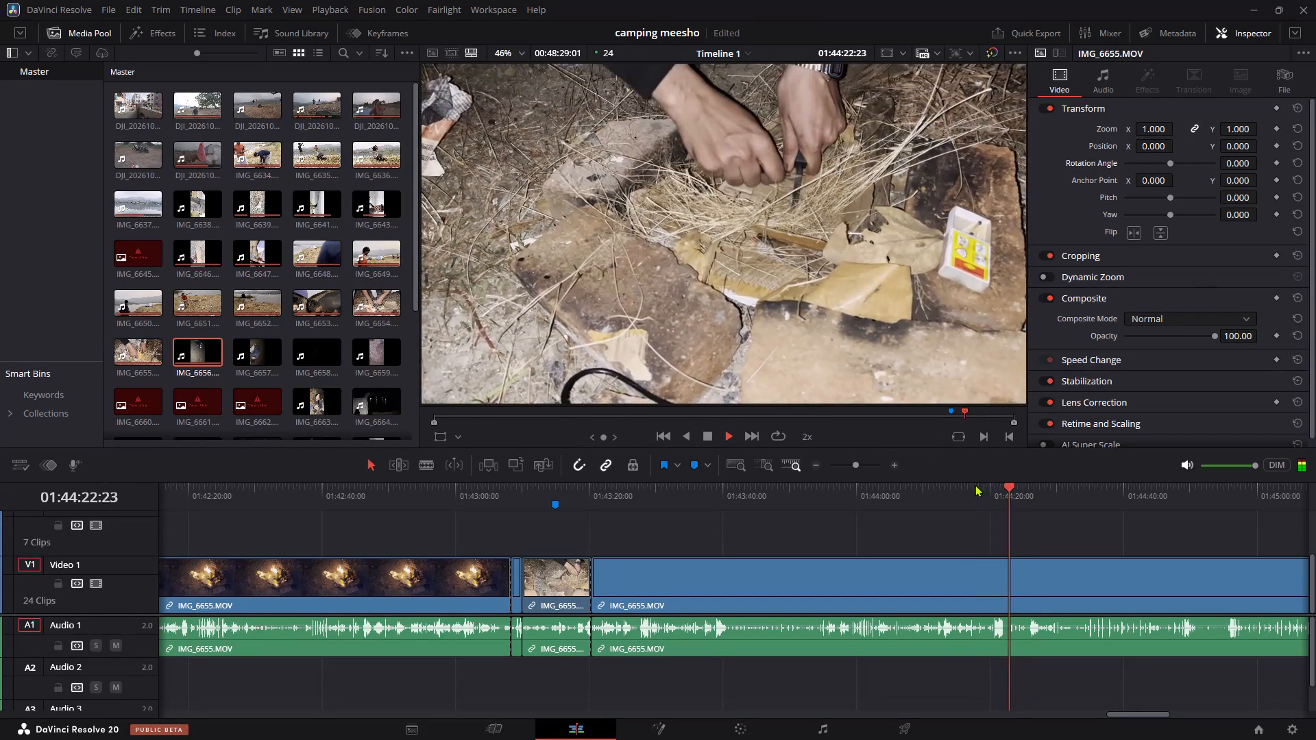
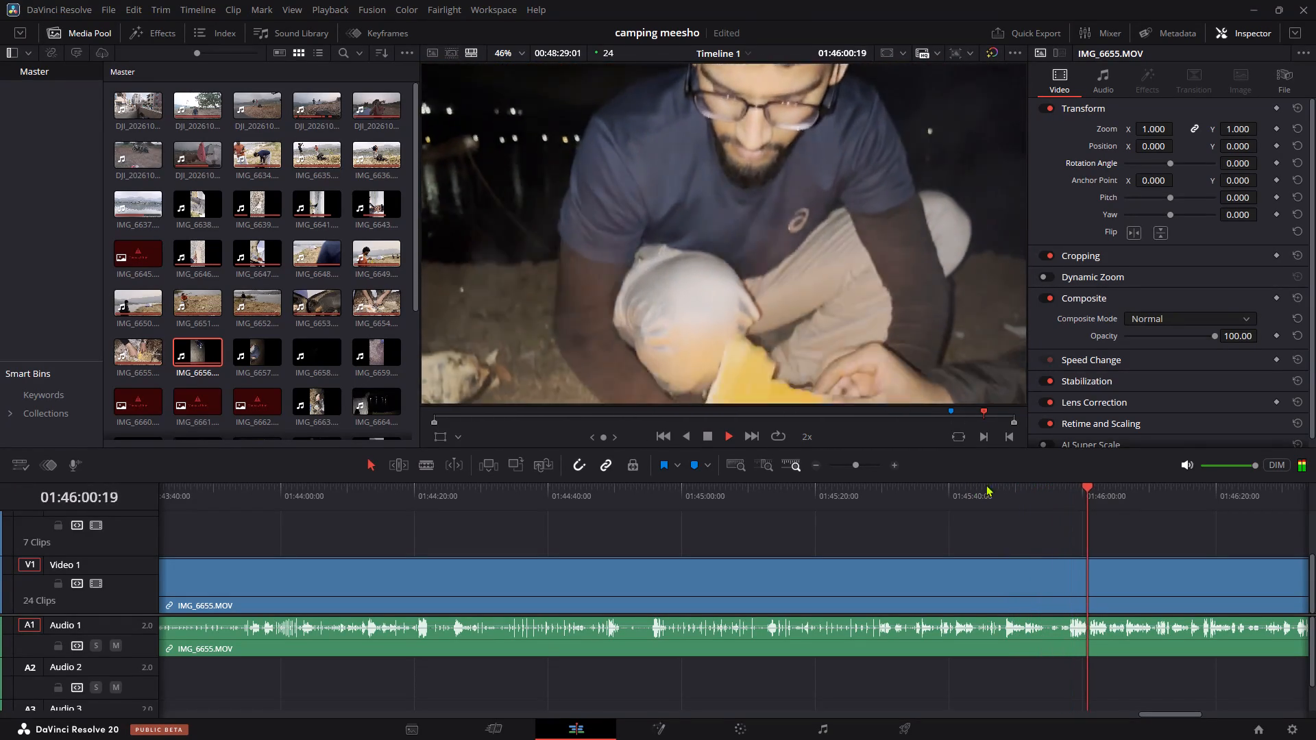
Set the rotation angle of the IMG_6656.MOV clip on Video 1 to 90.
left_click(855, 466)
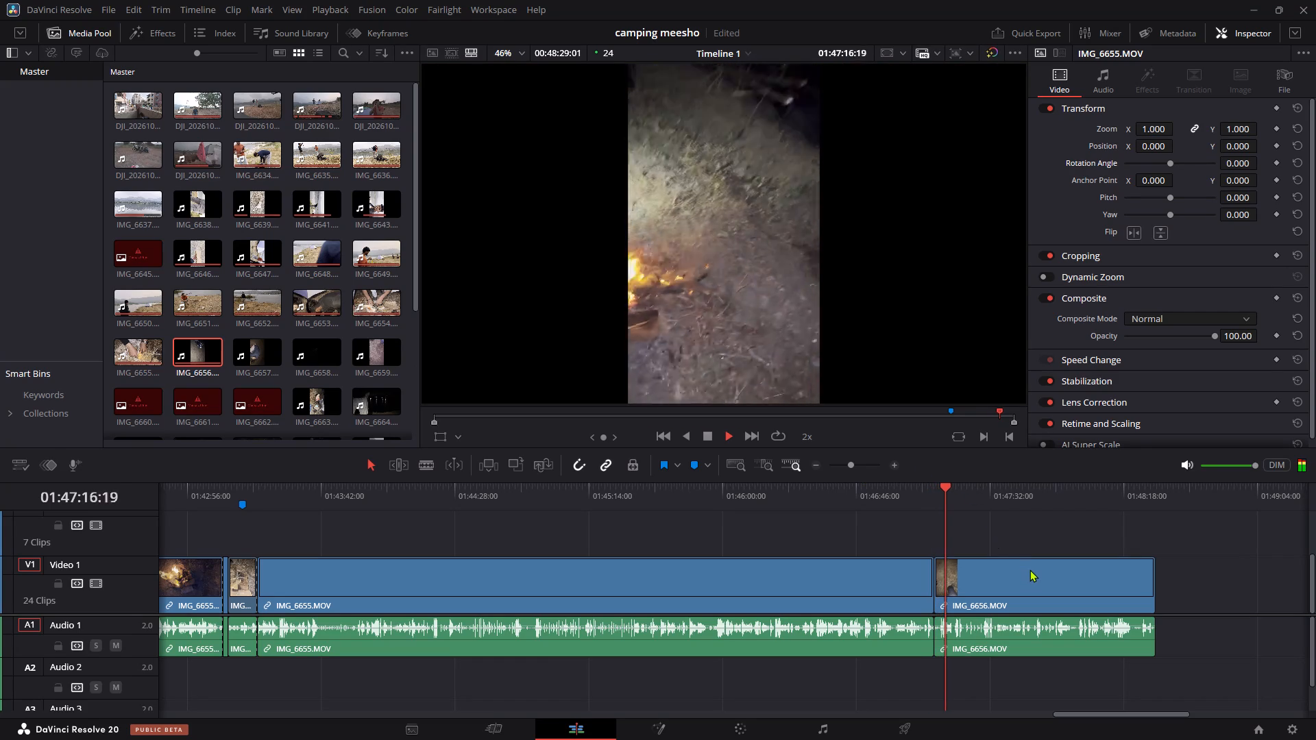
left_click(1029, 570)
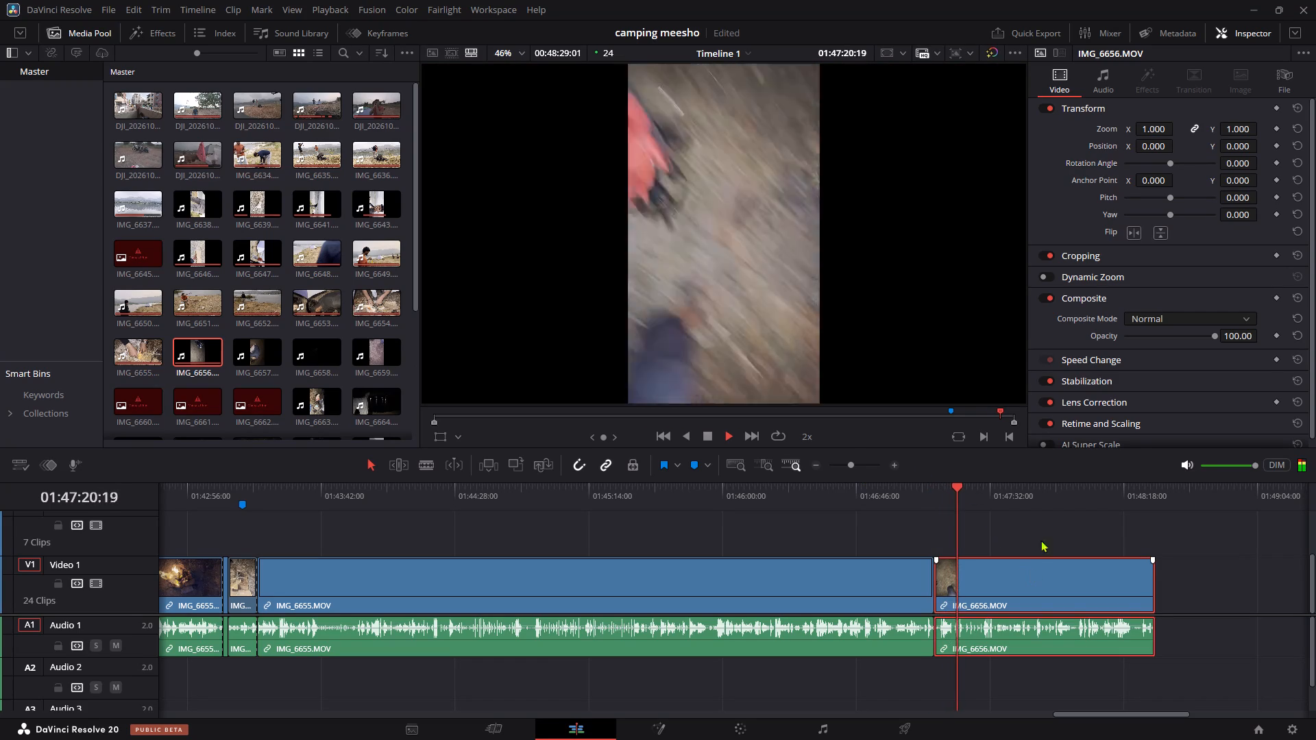
key("space")
left_click_drag(1171, 165, 1175, 165)
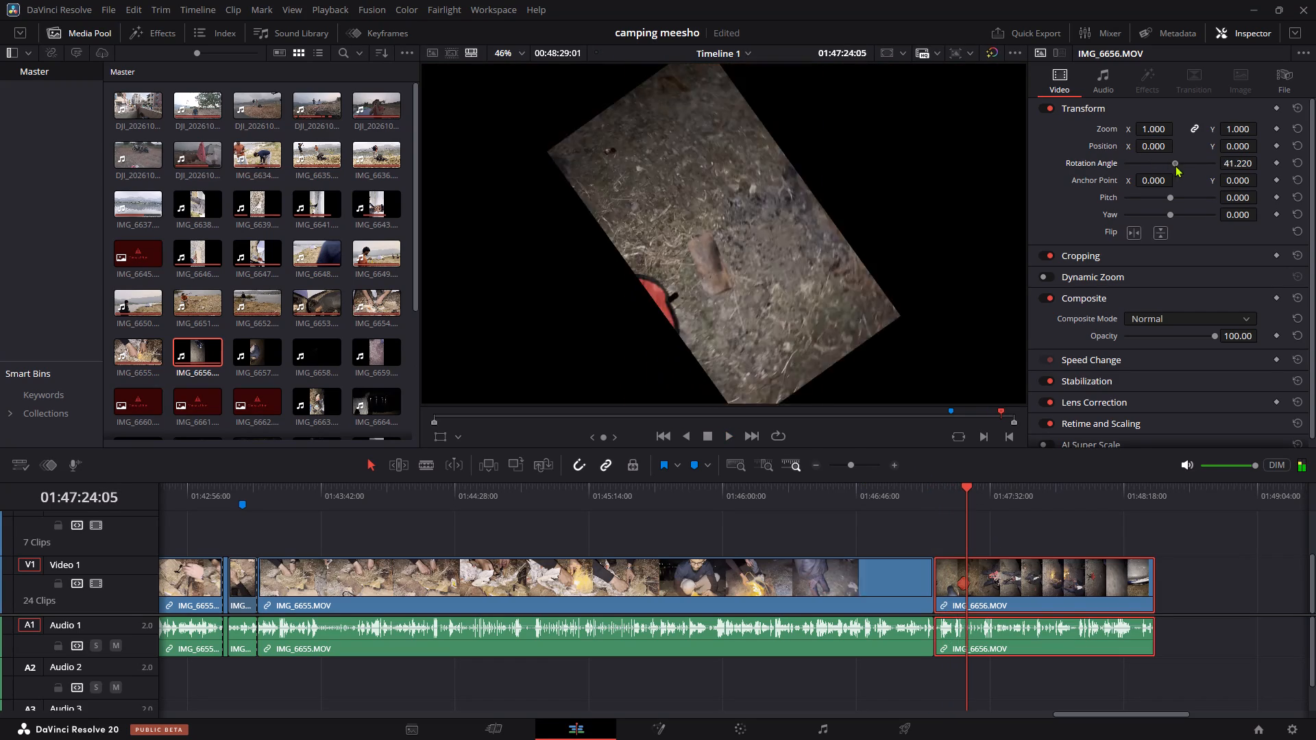
left_click_drag(1175, 165, 1181, 165)
triple_click(1250, 166)
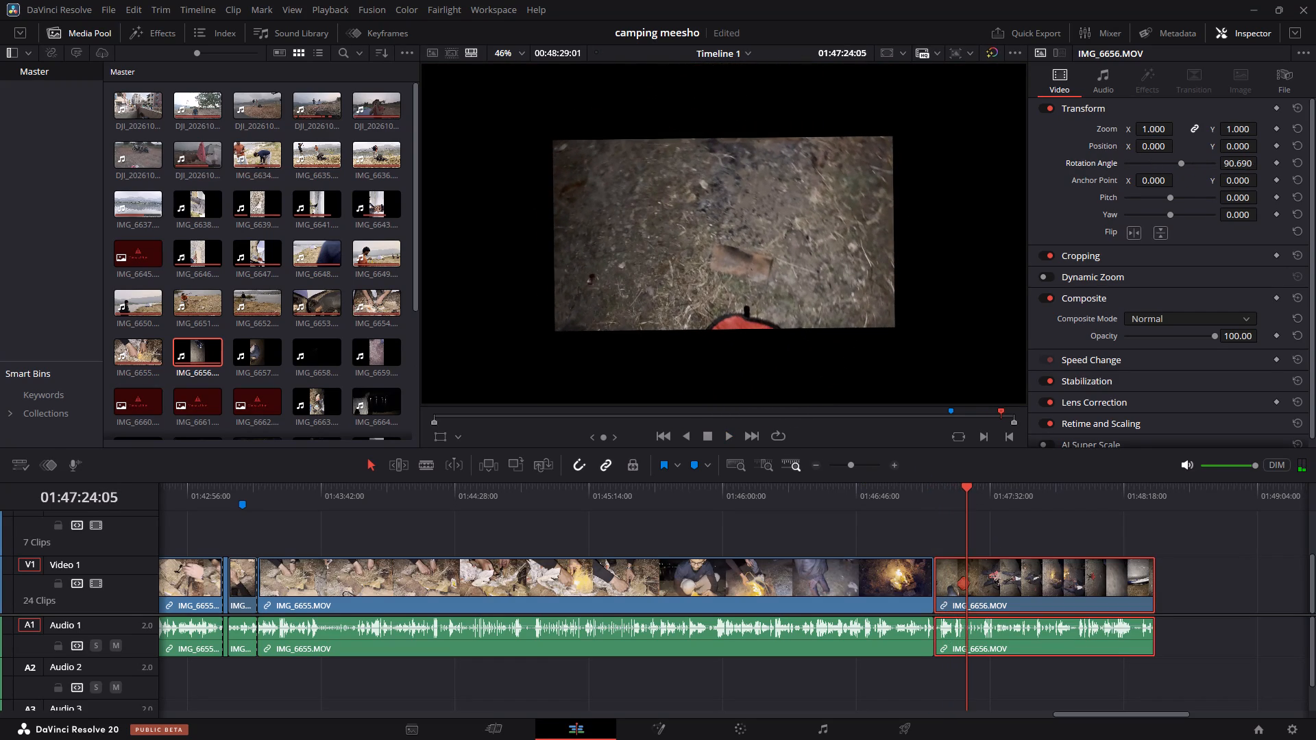
left_click_drag(1252, 164, 1241, 166)
left_click_drag(1241, 166, 1252, 167)
left_click_drag(1252, 167, 1254, 167)
key("BackSpace")
key("BackSpace")
left_click(1080, 156)
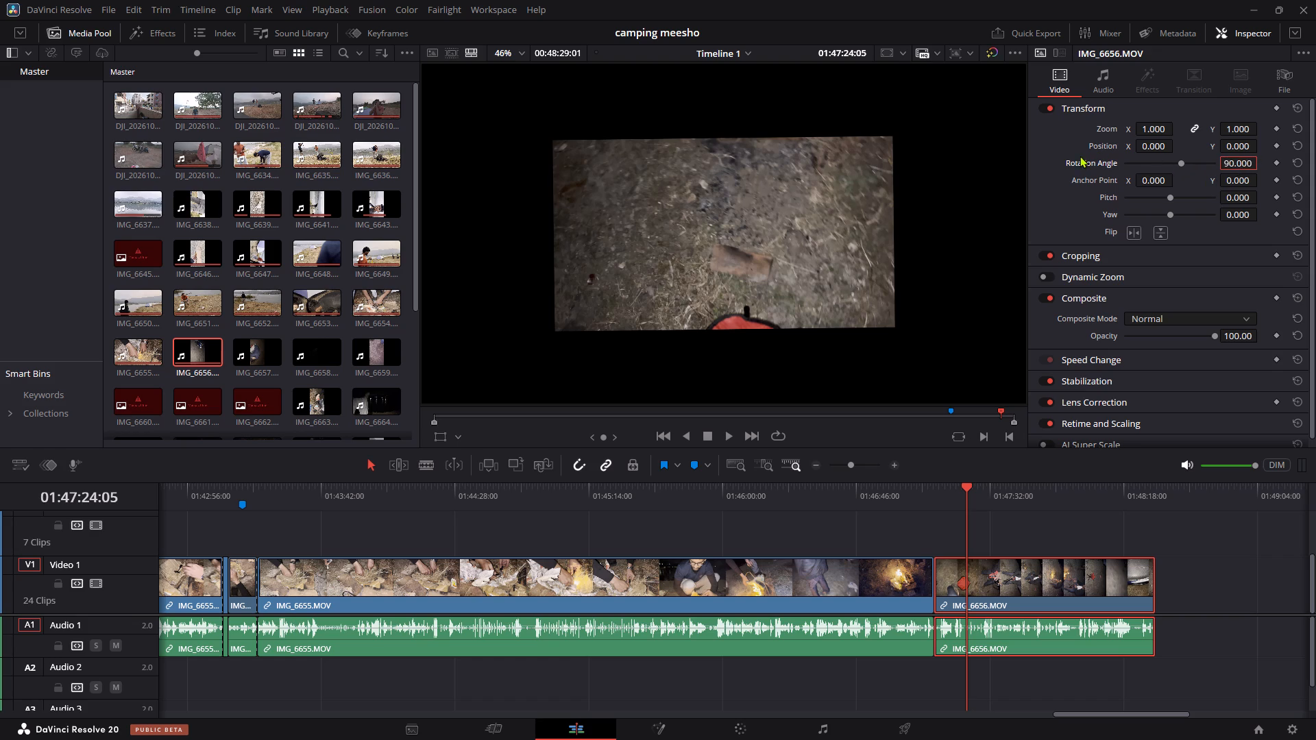
Scale up IMG_6656.MOV to a zoom of 1.790 so the rotated picture fills the frame.
left_click_drag(1157, 129, 1210, 139)
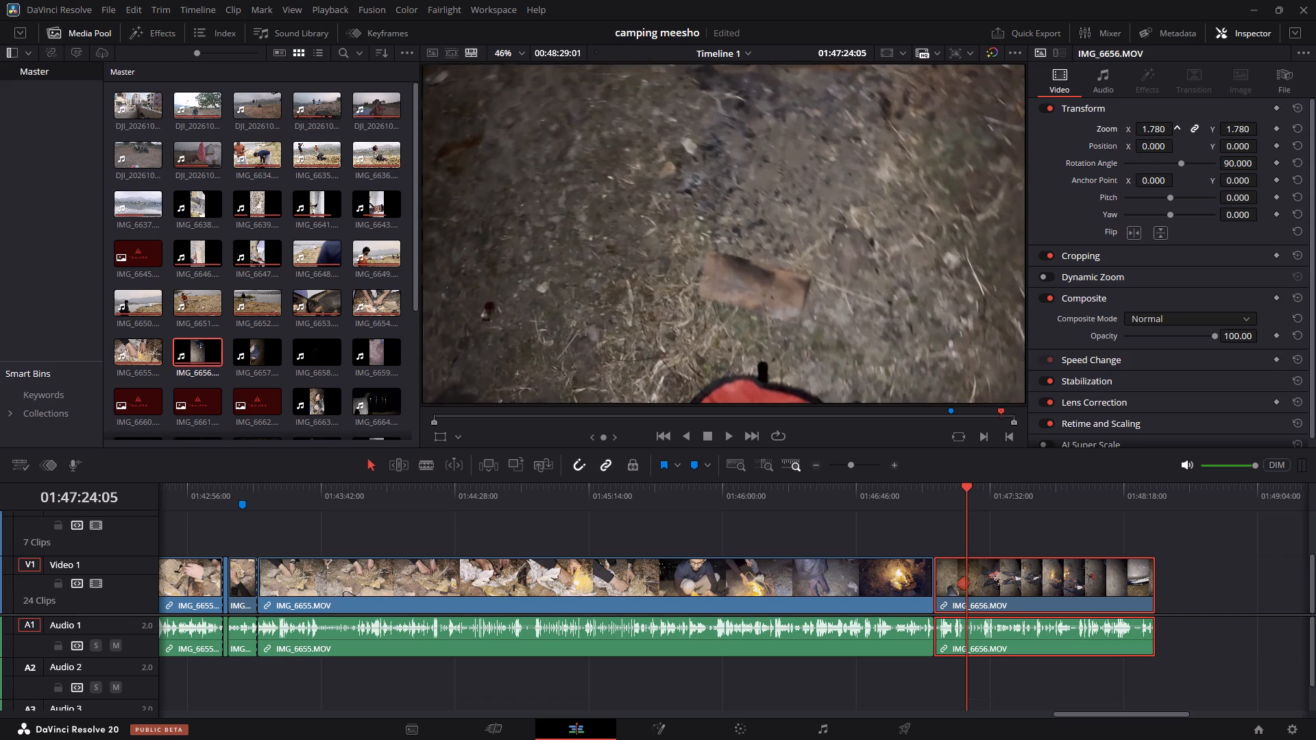
left_click_drag(1210, 139, 1211, 139)
Play through IMG_6656.MOV, add a clip marker near its end, and move it slightly earlier to about 01:48:14.
key("space")
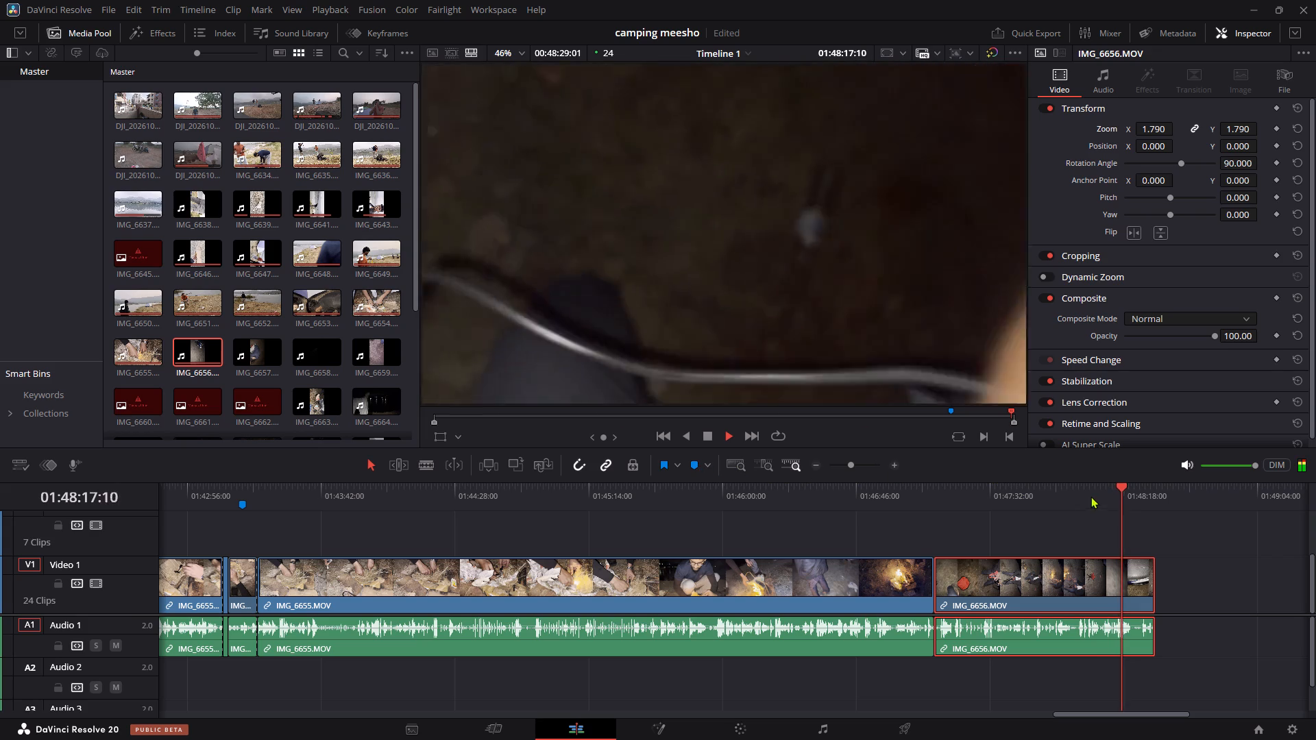
left_click(694, 464)
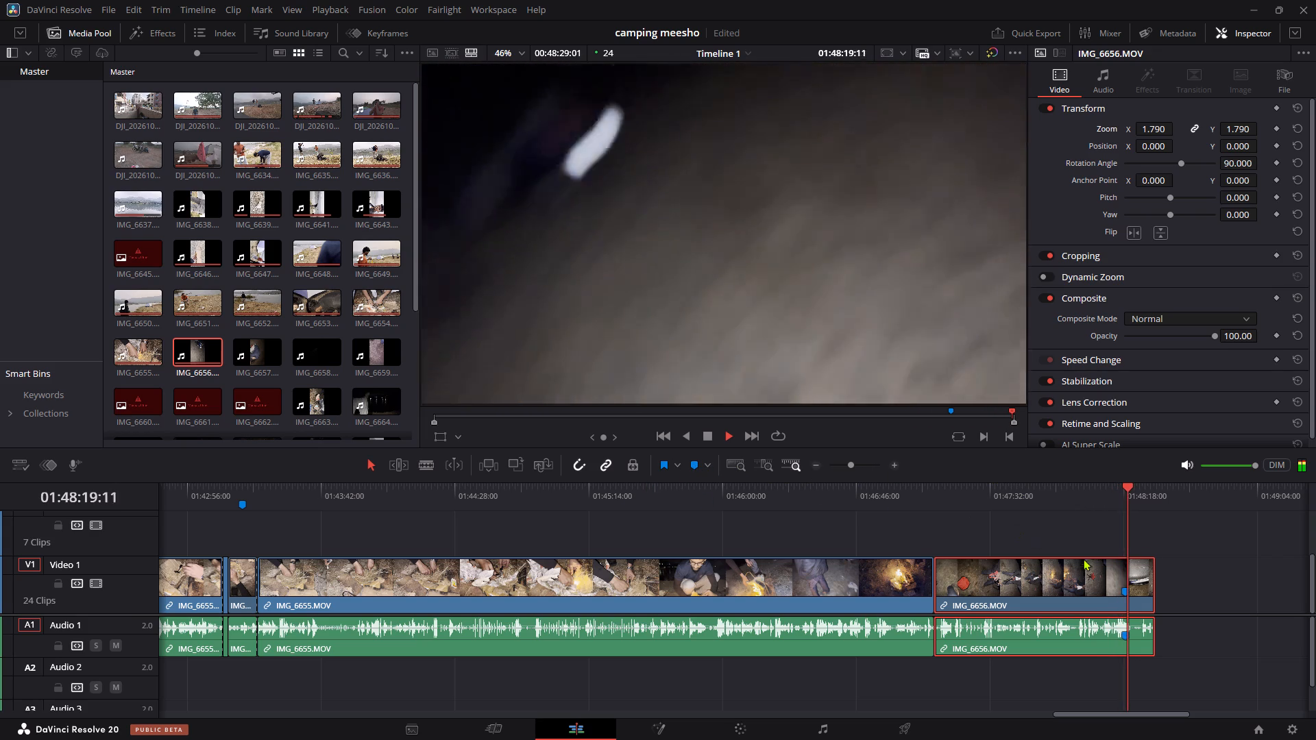
left_click_drag(1125, 591, 1114, 548)
left_click_drag(1125, 638, 1113, 638)
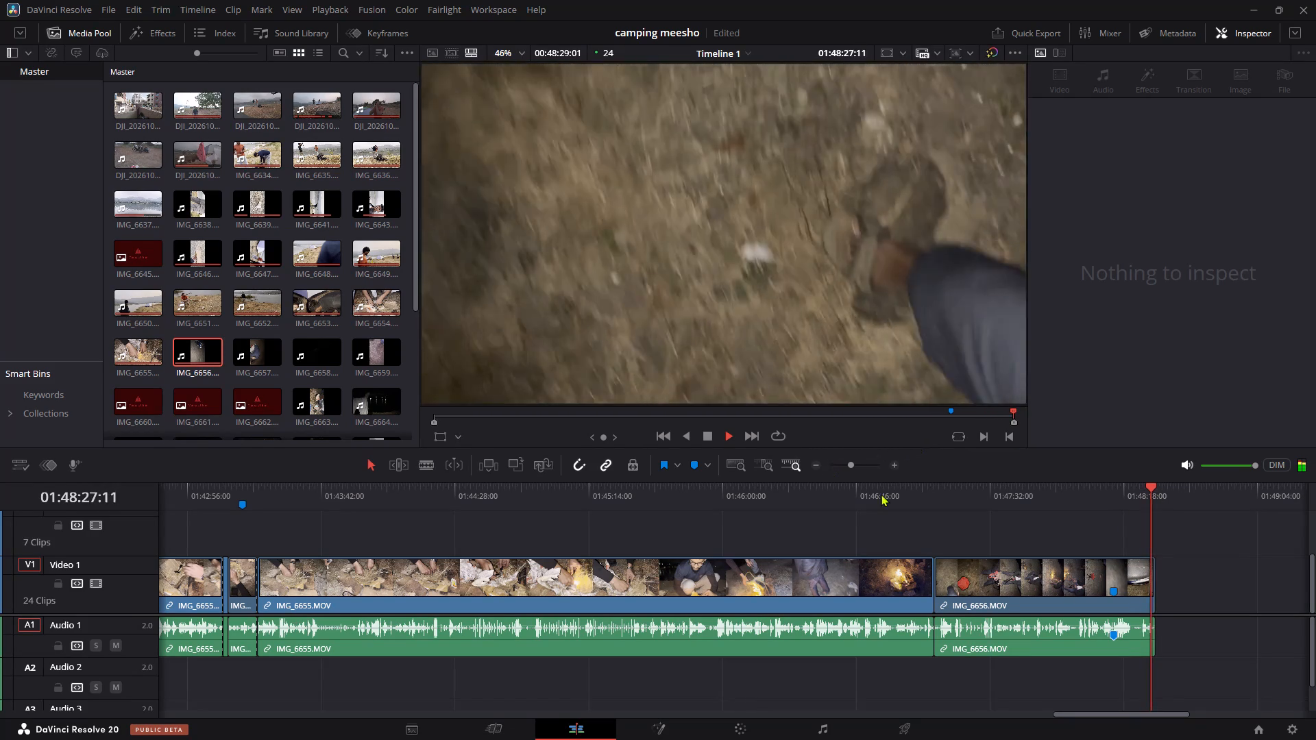
Add IMG_6657.MOV from the media pool to Video 1 directly after IMG_6656.MOV, starting at 01:48:29:01.
left_click(848, 465)
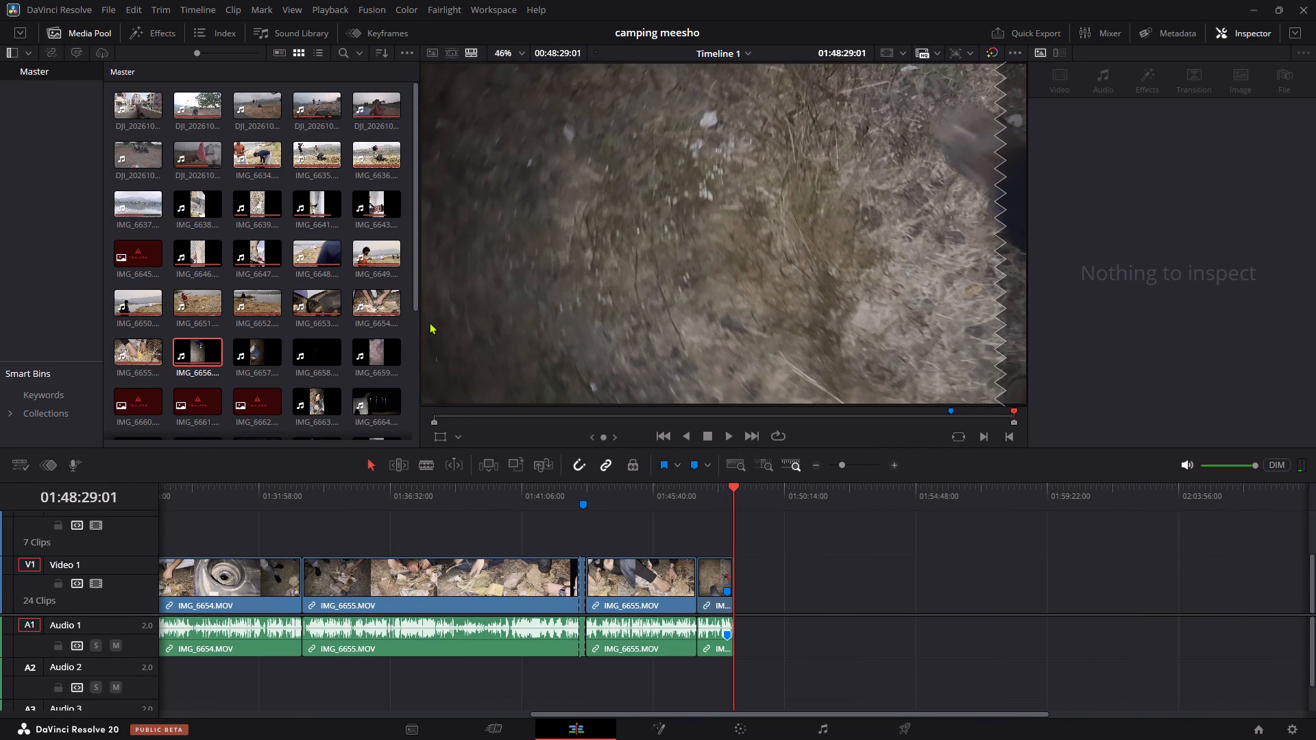
scroll(429, 322, "down", 1)
scroll(429, 322, "up", 1)
scroll(429, 322, "down", 1)
scroll(429, 322, "up", 1)
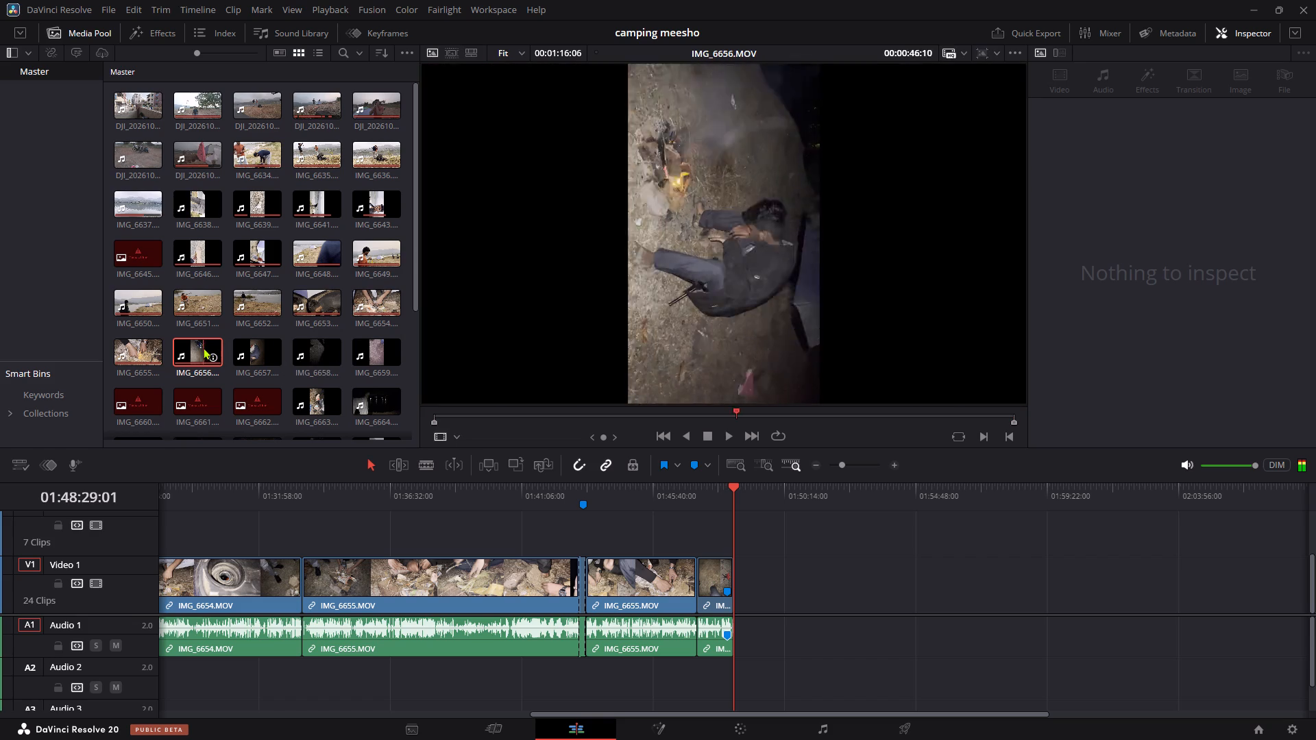
left_click_drag(247, 347, 758, 619)
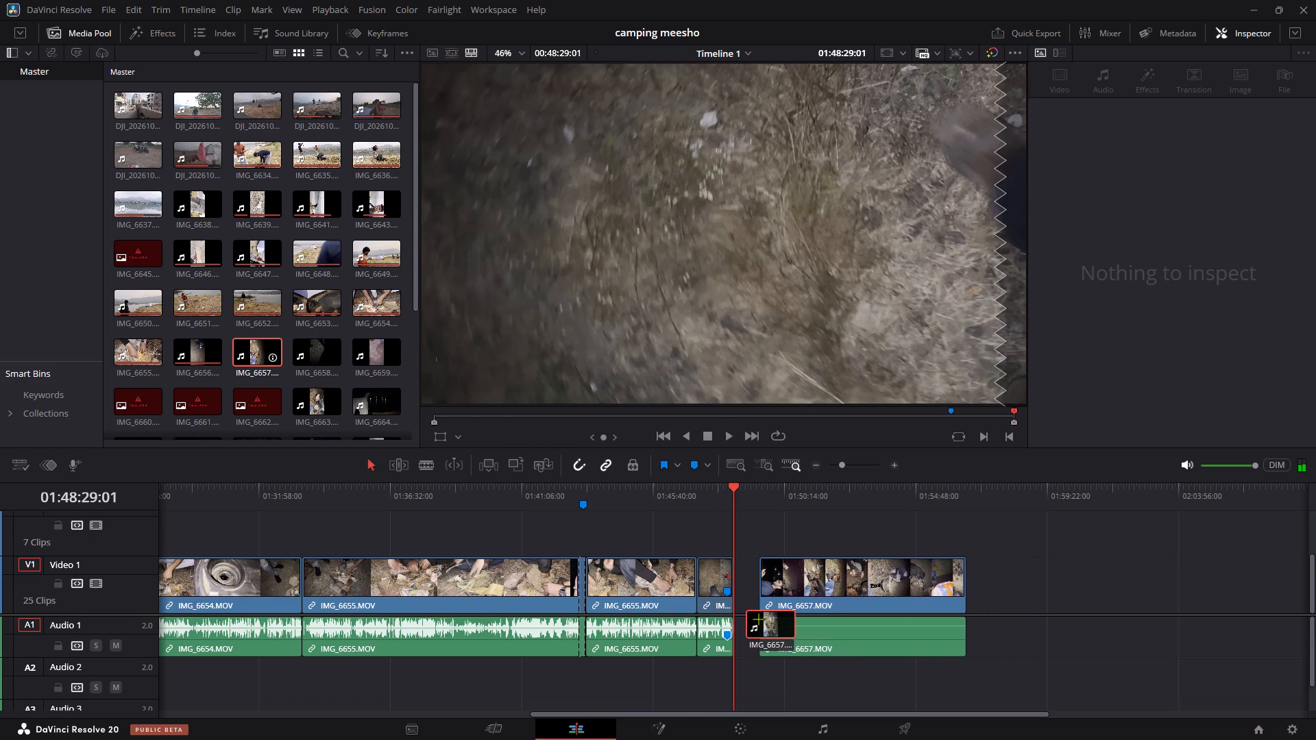
left_click_drag(758, 619, 733, 618)
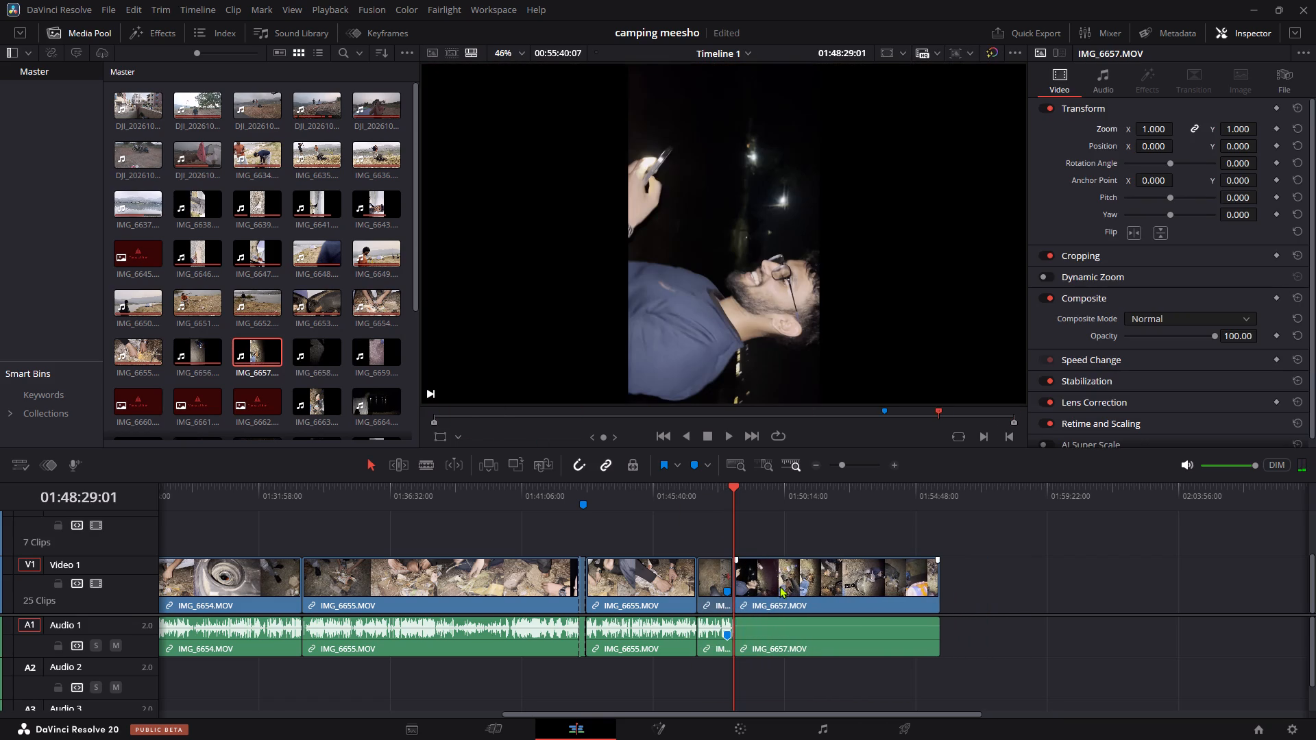
Set the rotation angle of the IMG_6657.MOV clip to 90.
left_click(781, 583)
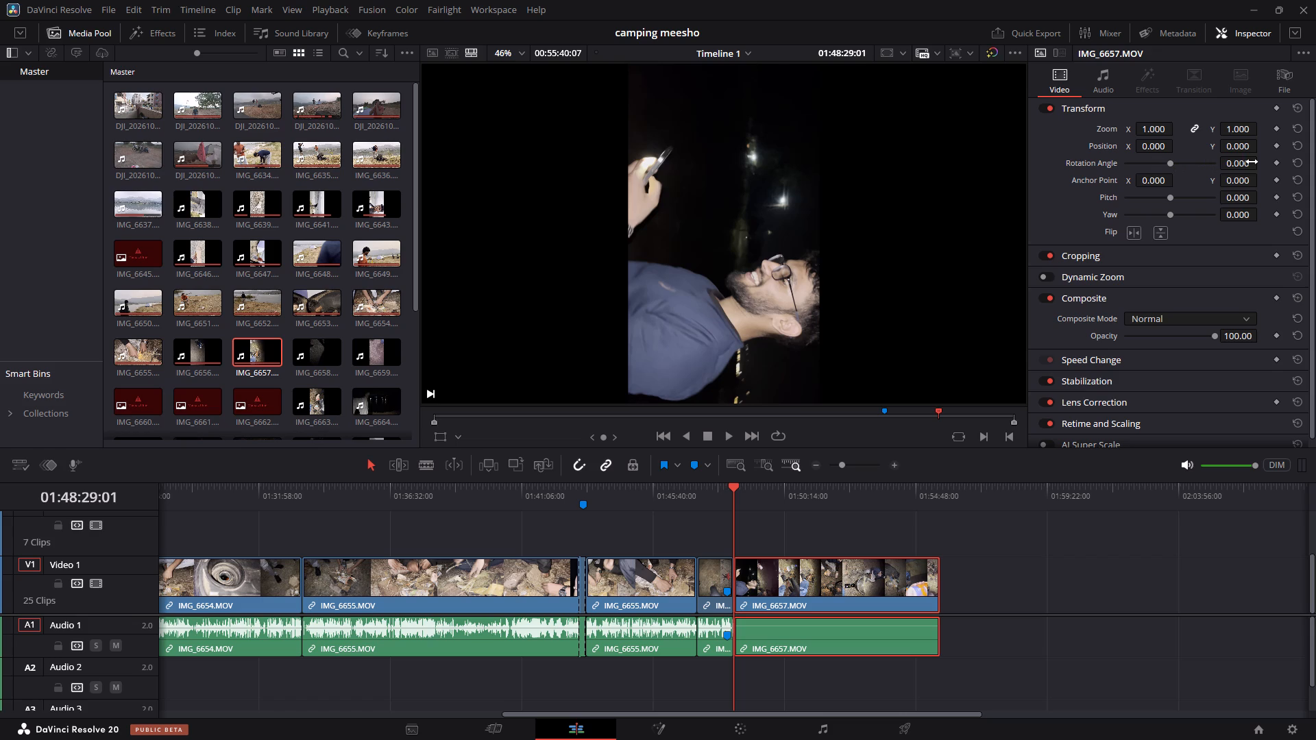
double_click(1252, 162)
key("9")
key("0")
left_click(1058, 125)
Scale up IMG_6657.MOV to a zoom of 1.770 so the rotated picture fills the frame.
left_click_drag(1151, 129, 1204, 137)
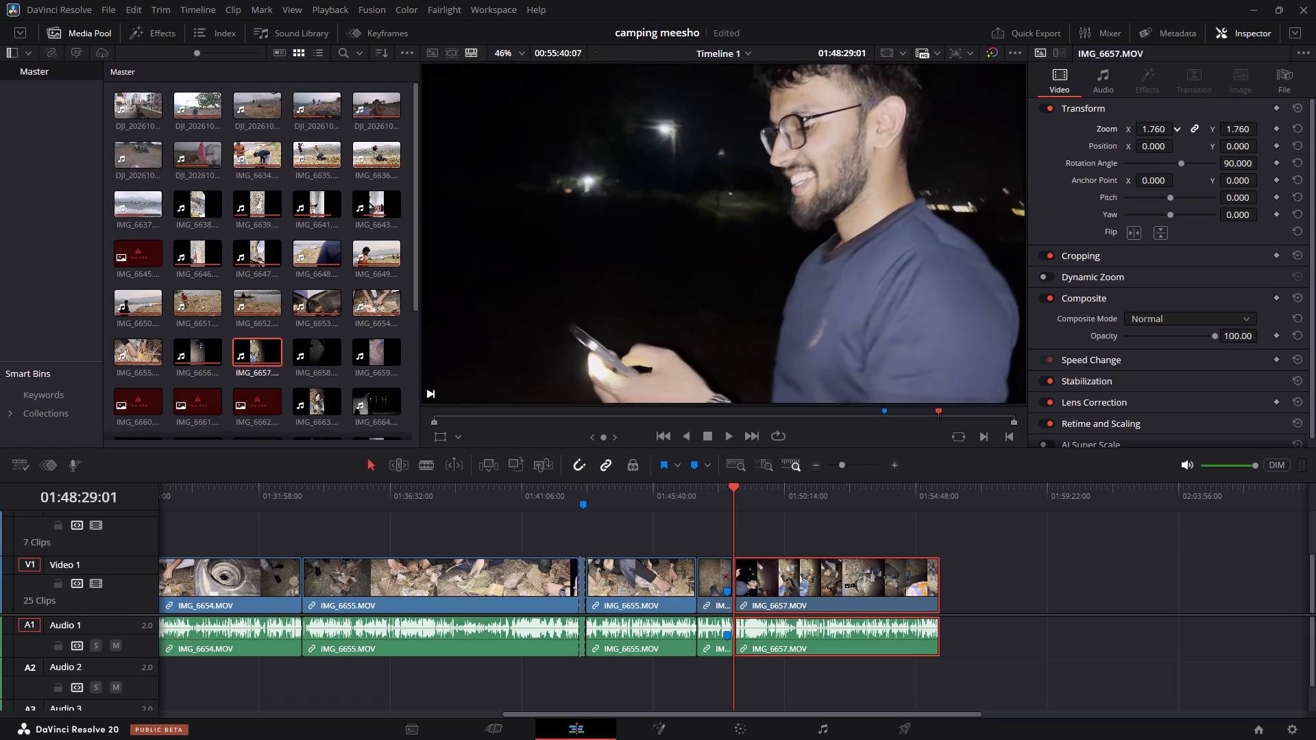
left_click_drag(1204, 137, 1204, 138)
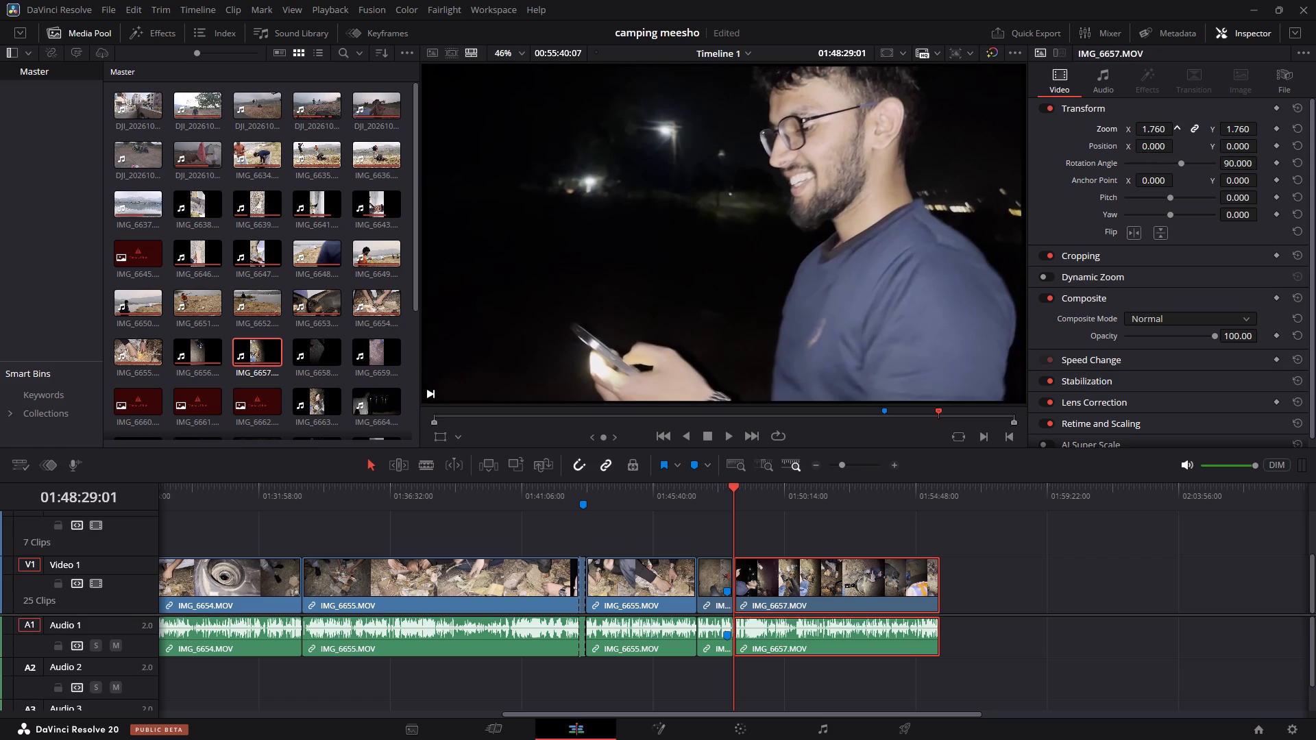
left_click_drag(1204, 138, 1206, 138)
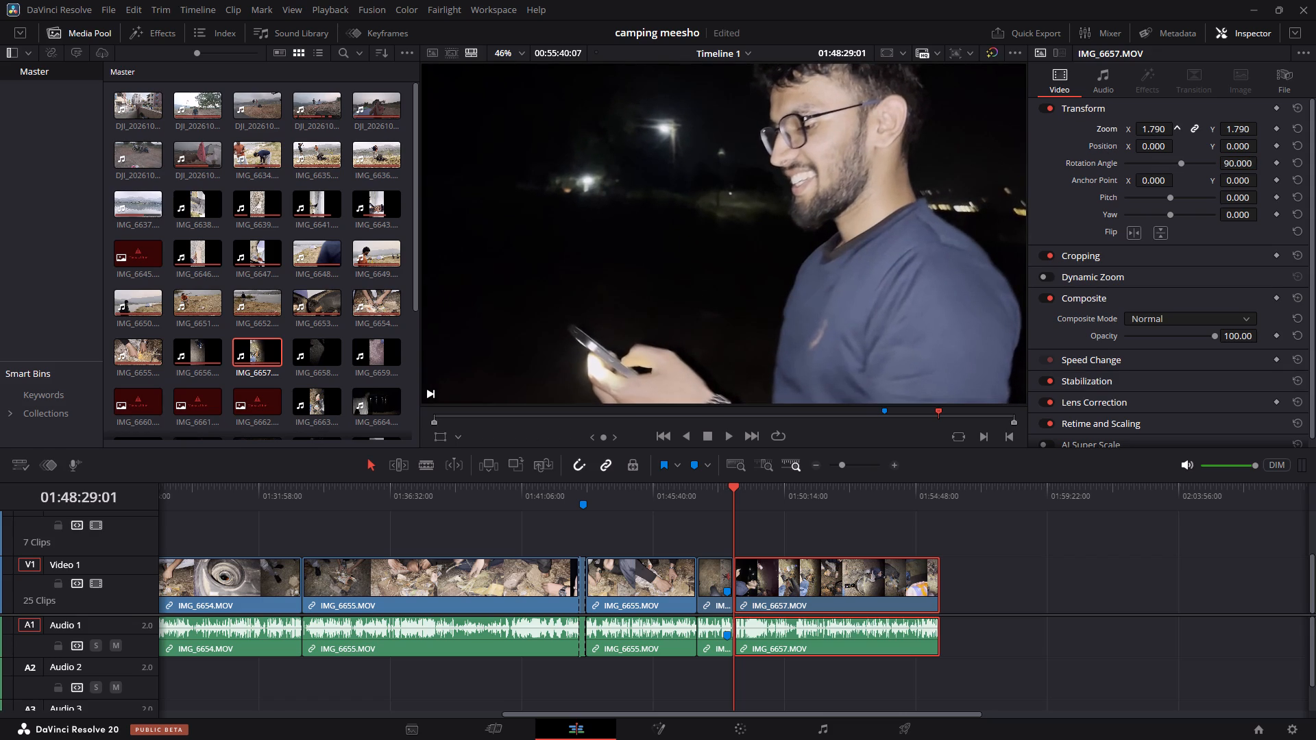
left_click_drag(1206, 138, 1204, 138)
left_click(1151, 128)
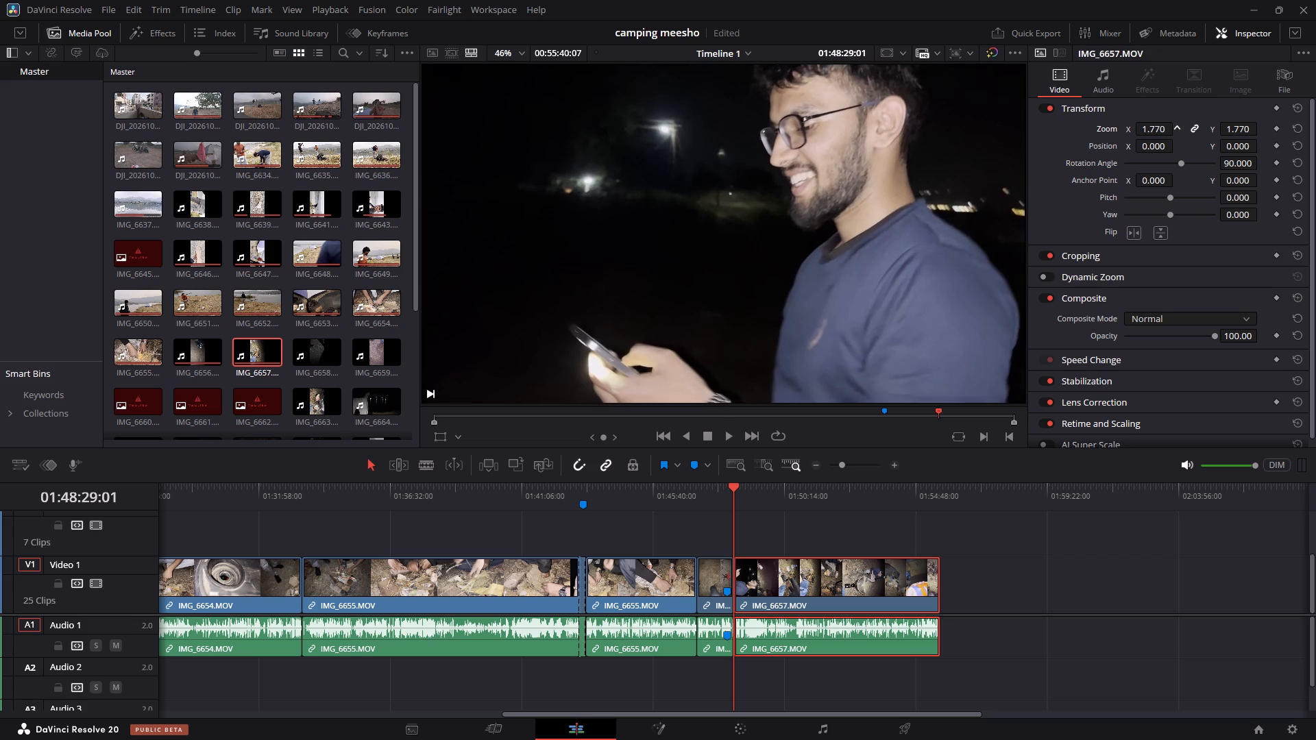
Play IMG_6657.MOV from its start to review the footage.
key("space")
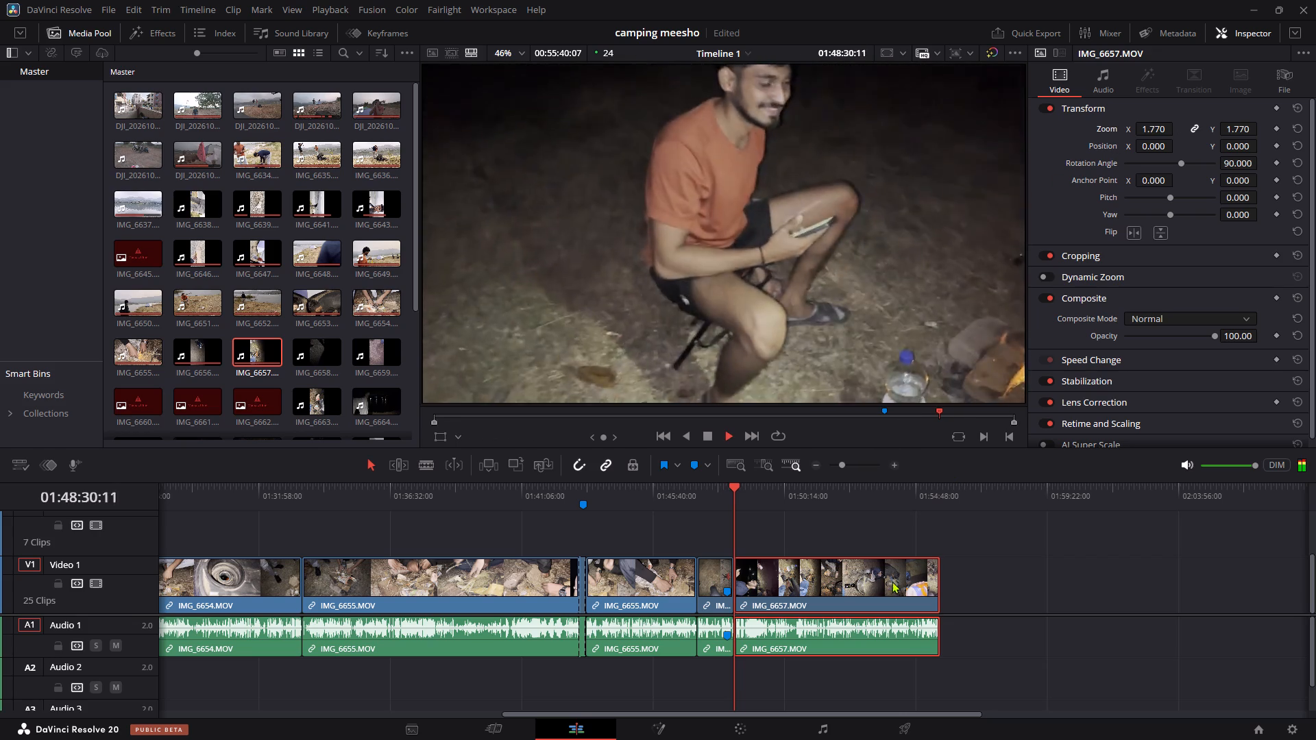
left_click(722, 528)
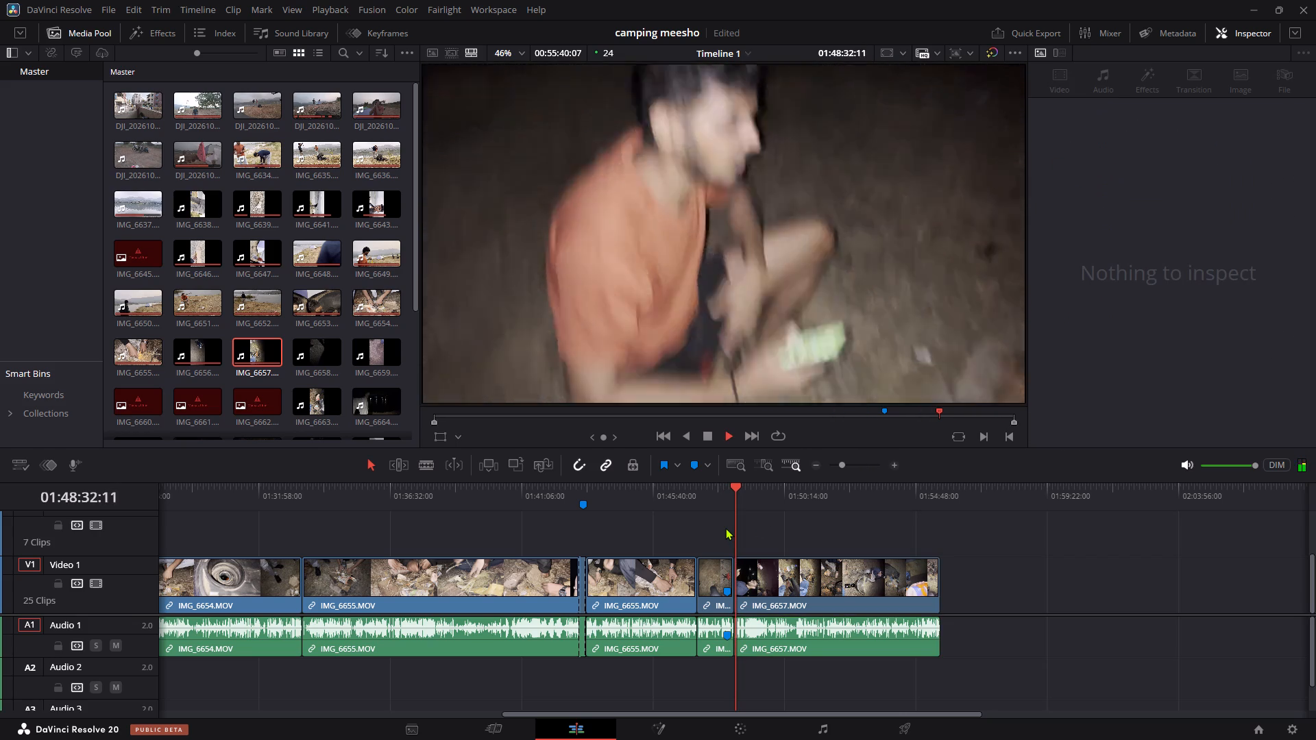
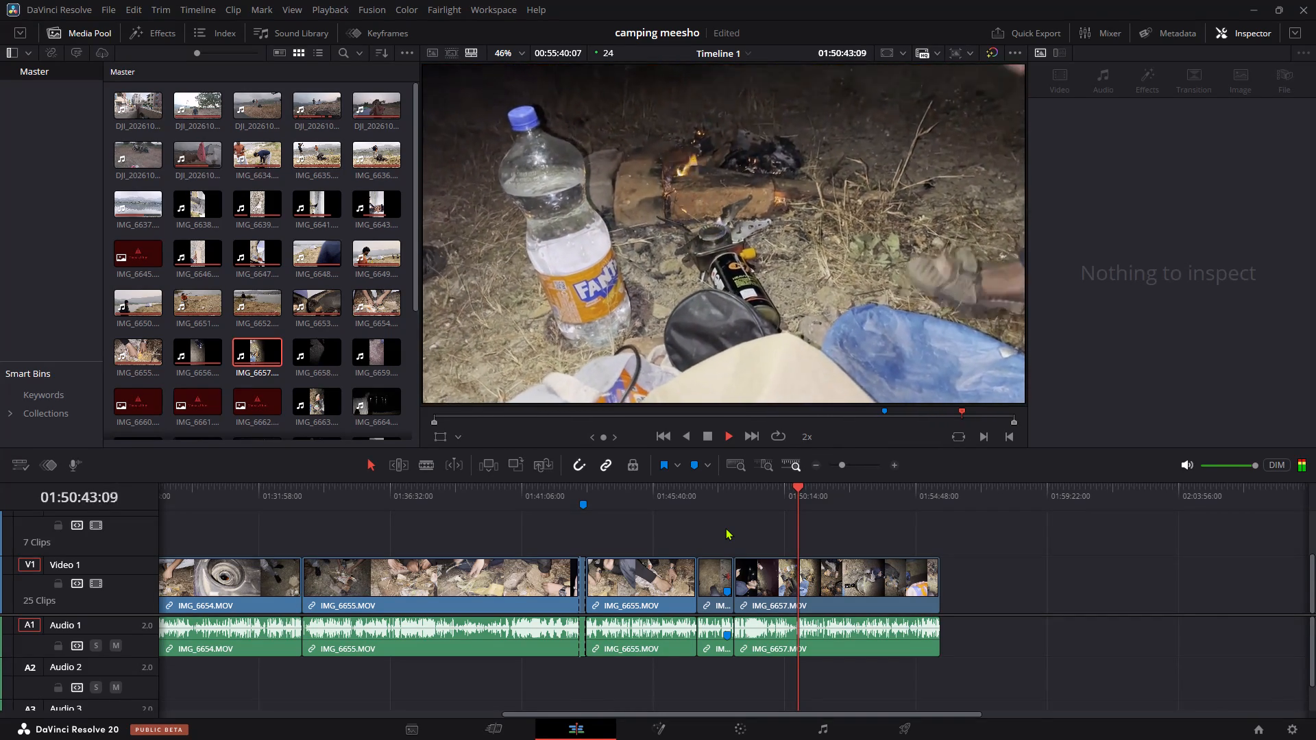
Replay IMG_6657.MOV from about 01:50:36 to review the campfire footage, speeding playback up to 2x partway through.
left_click(796, 489)
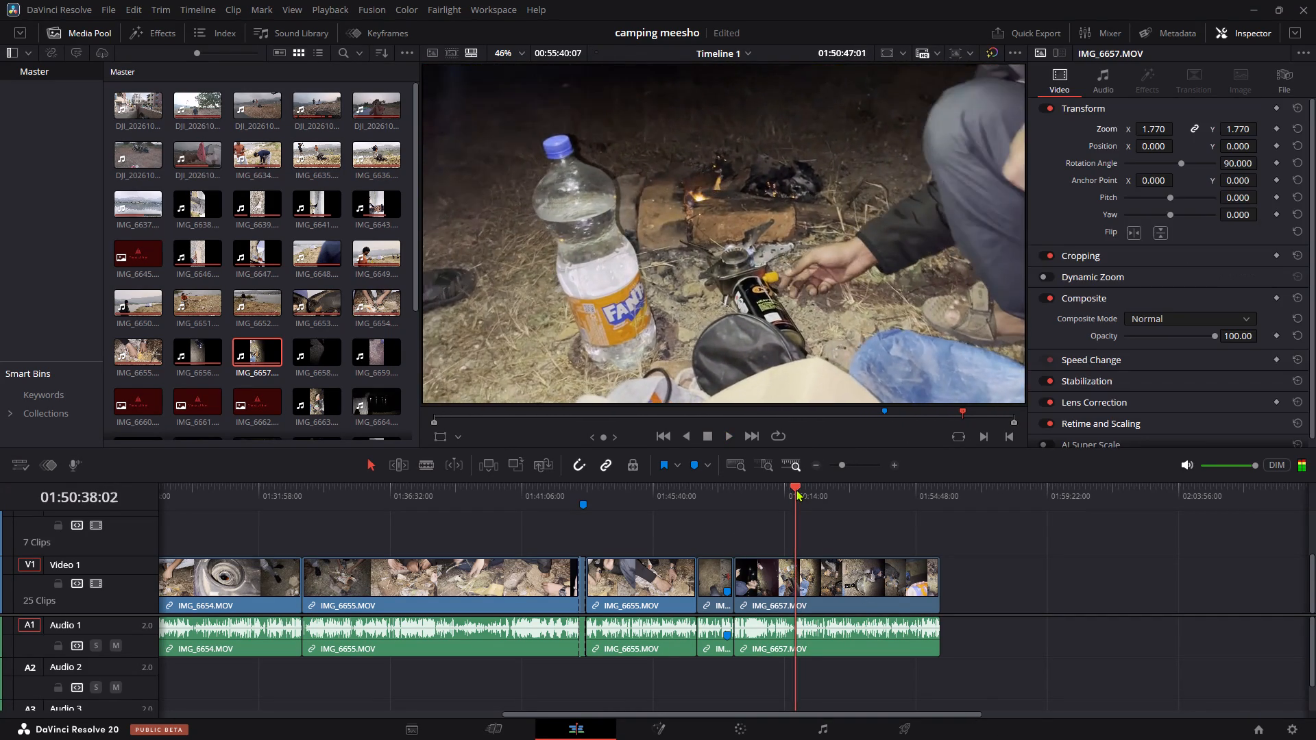
left_click(795, 489)
key("space")
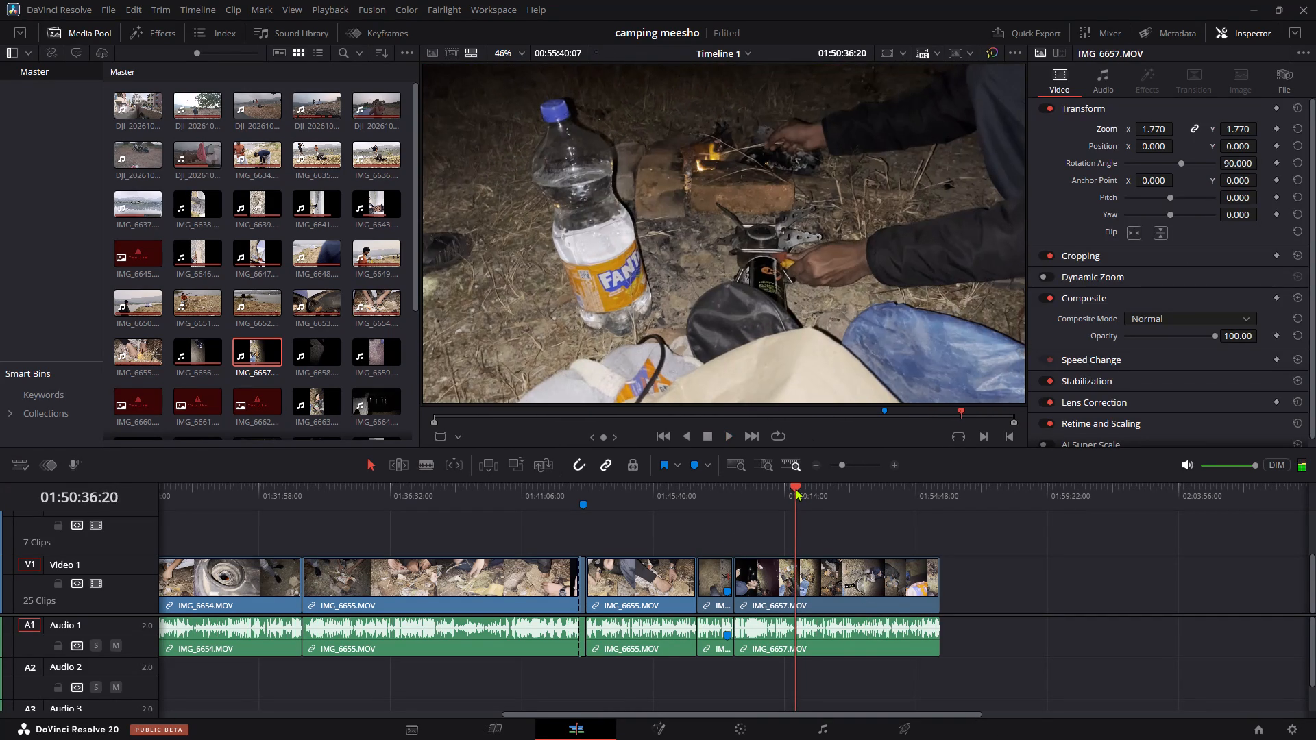
key("space")
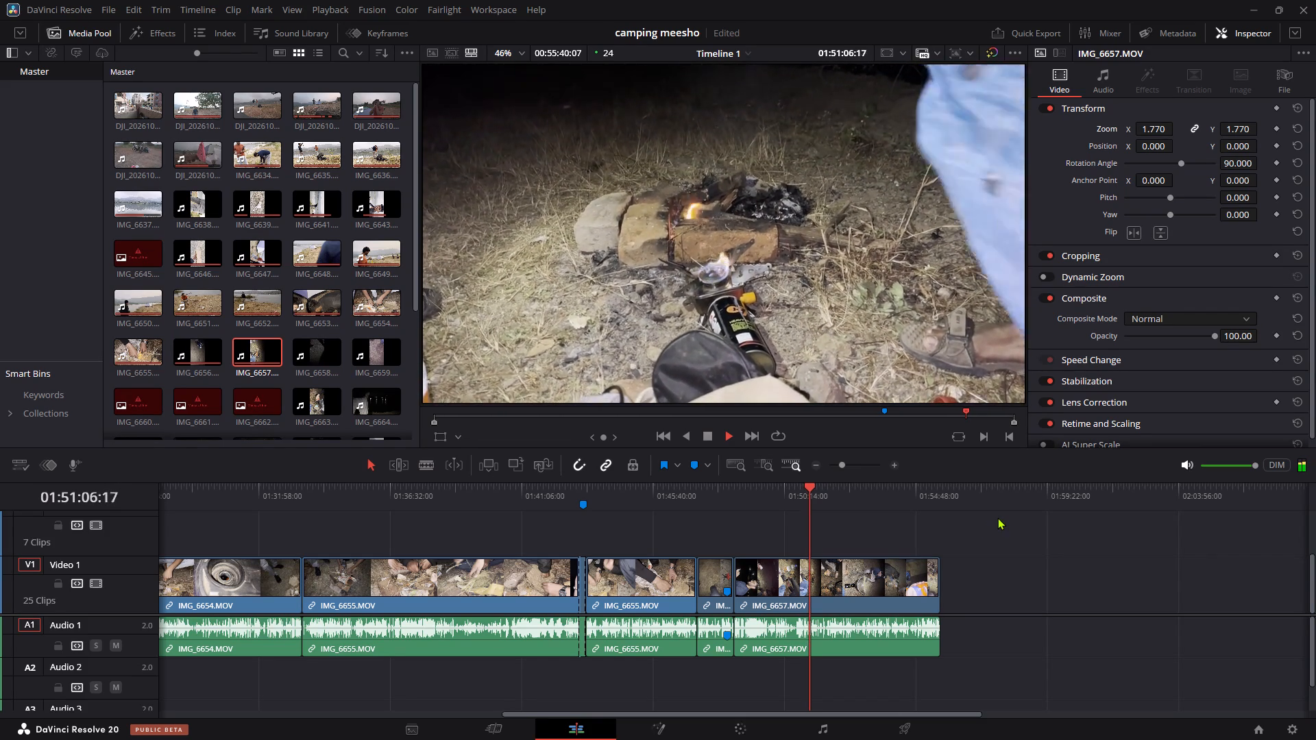
key("l")
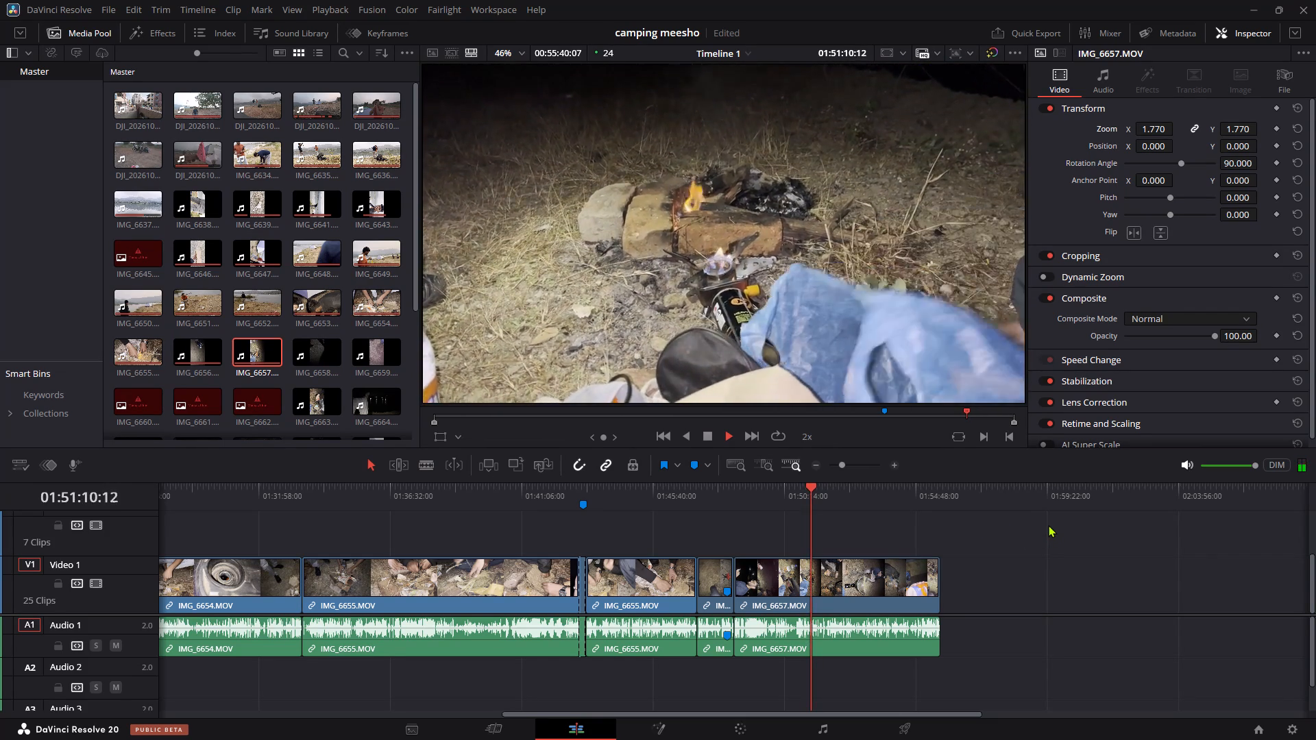
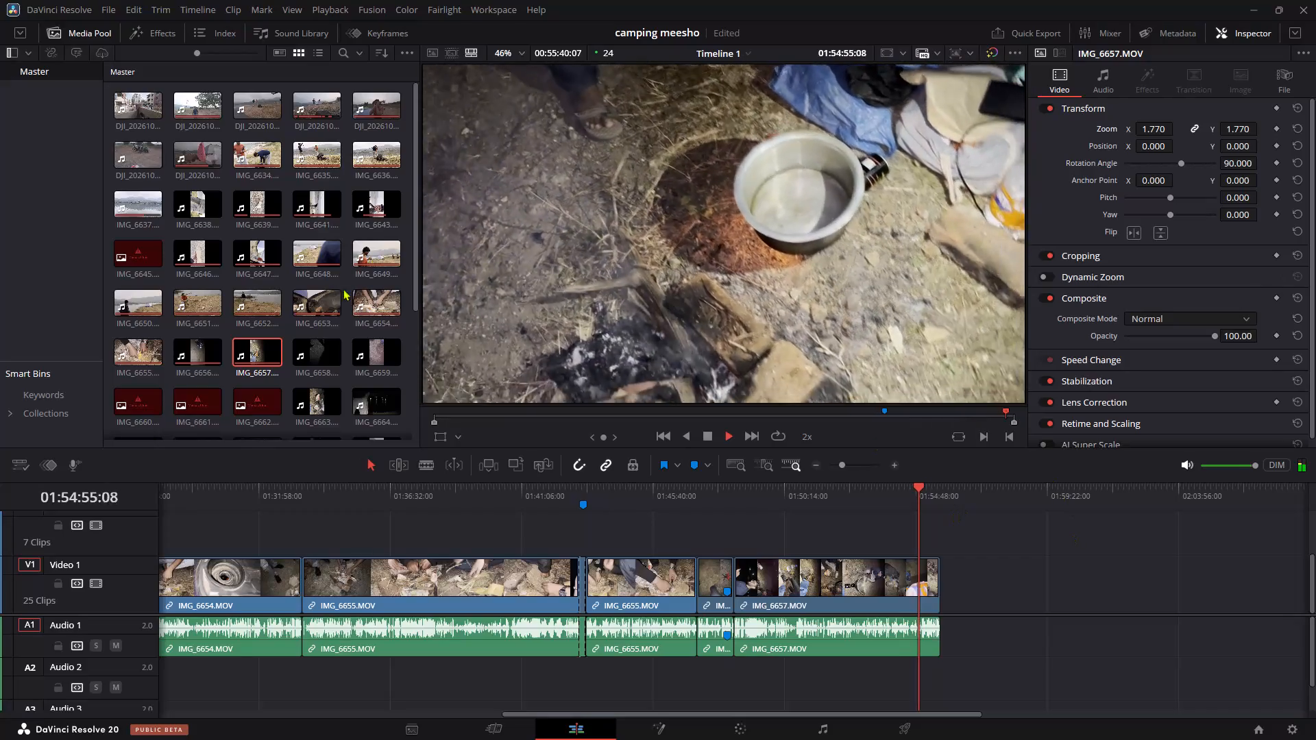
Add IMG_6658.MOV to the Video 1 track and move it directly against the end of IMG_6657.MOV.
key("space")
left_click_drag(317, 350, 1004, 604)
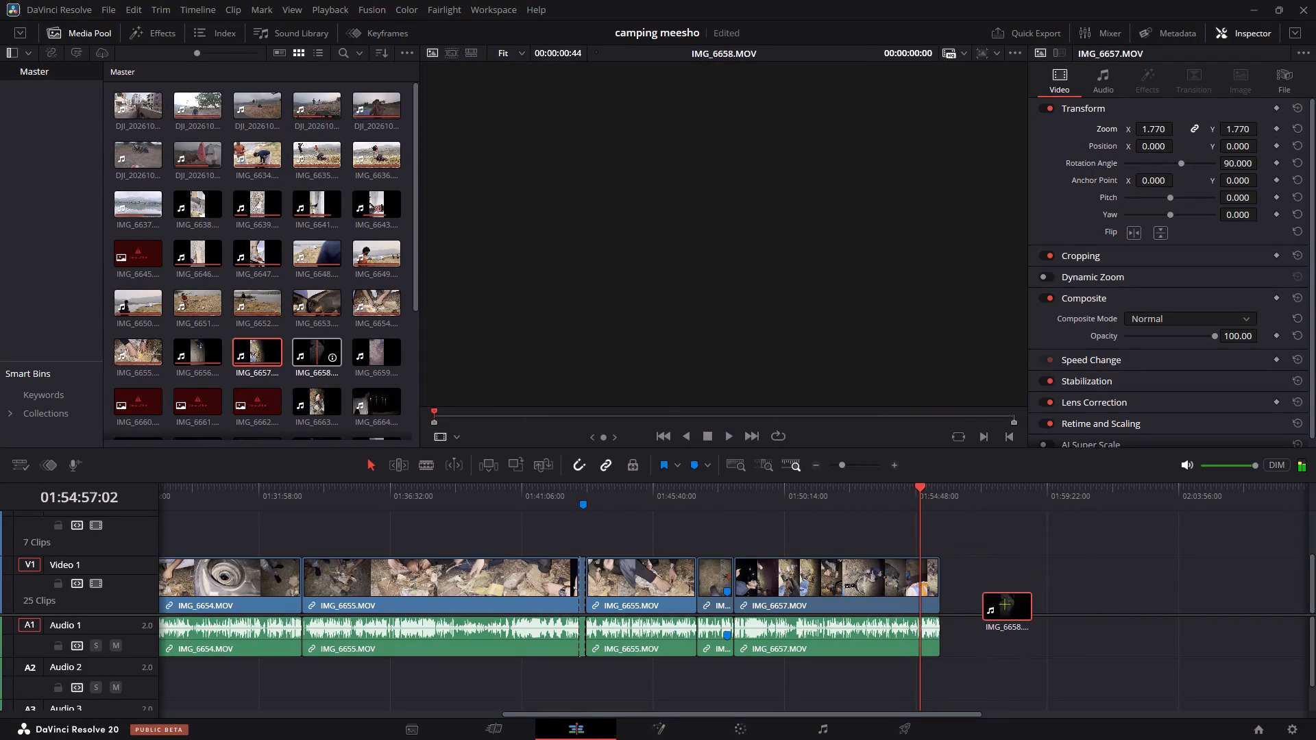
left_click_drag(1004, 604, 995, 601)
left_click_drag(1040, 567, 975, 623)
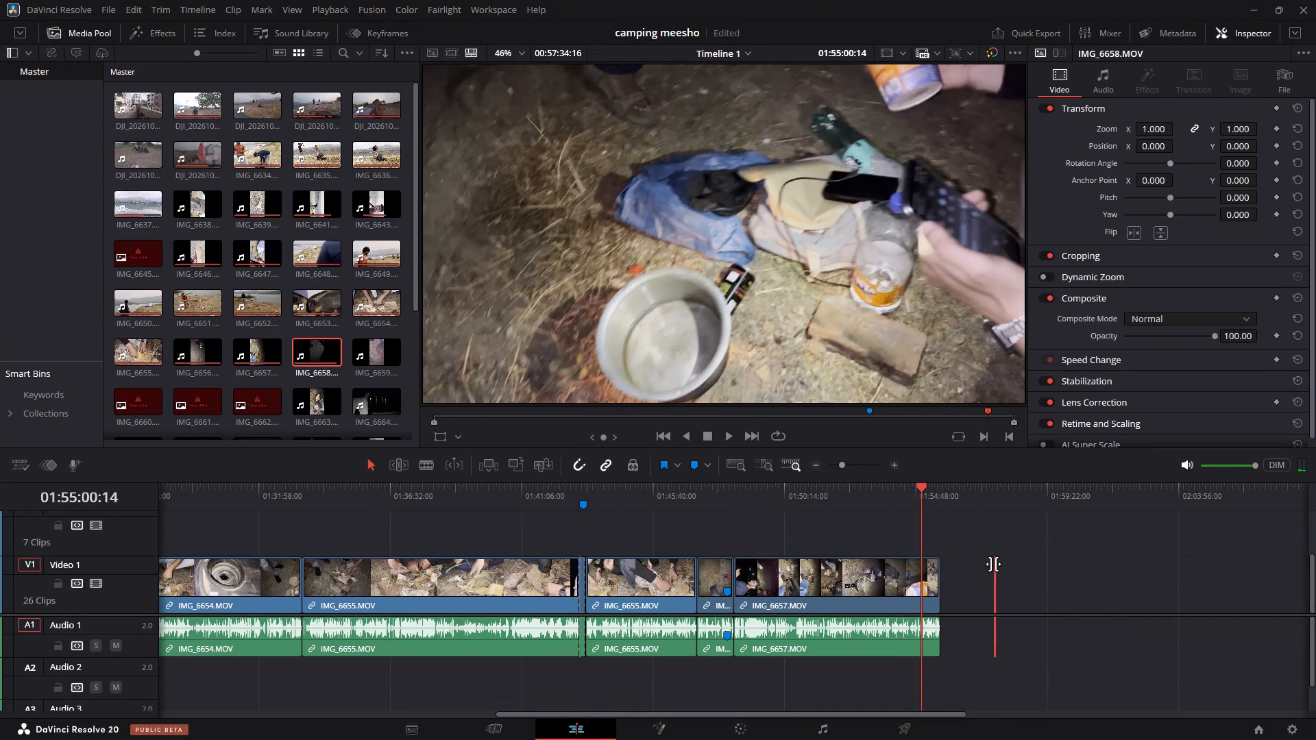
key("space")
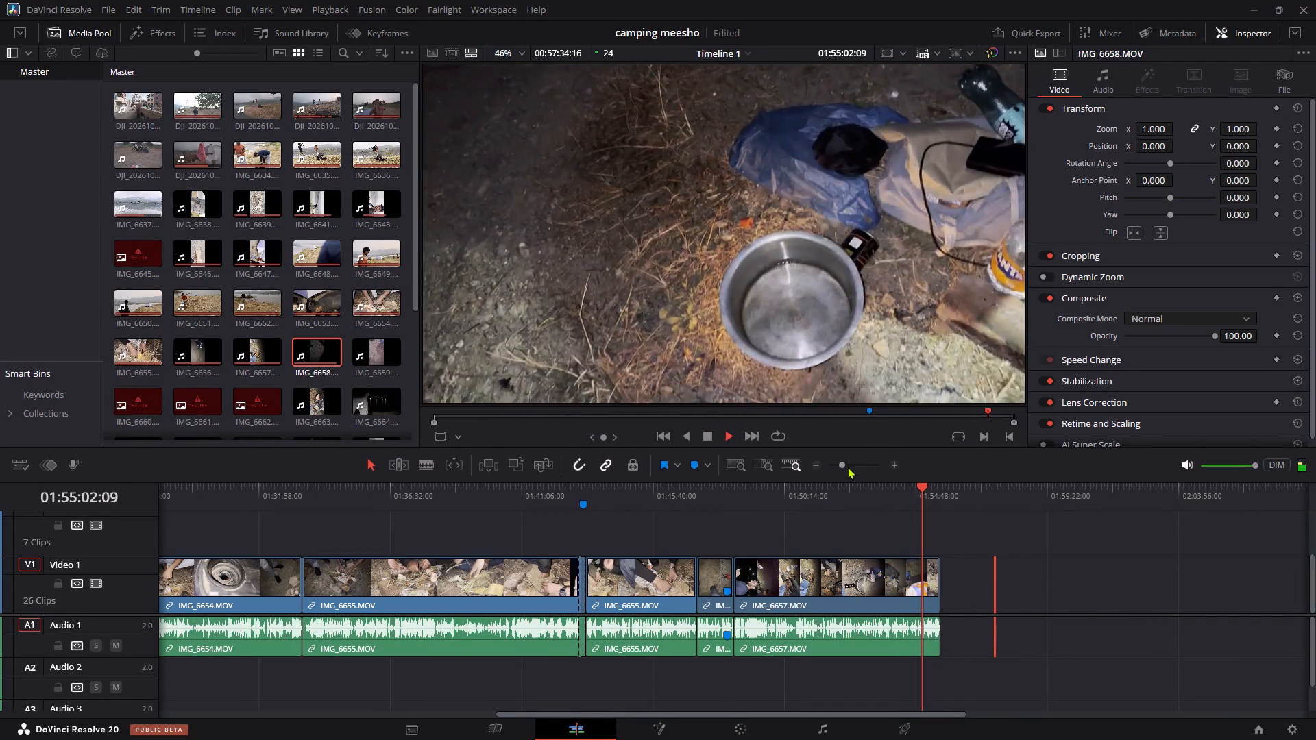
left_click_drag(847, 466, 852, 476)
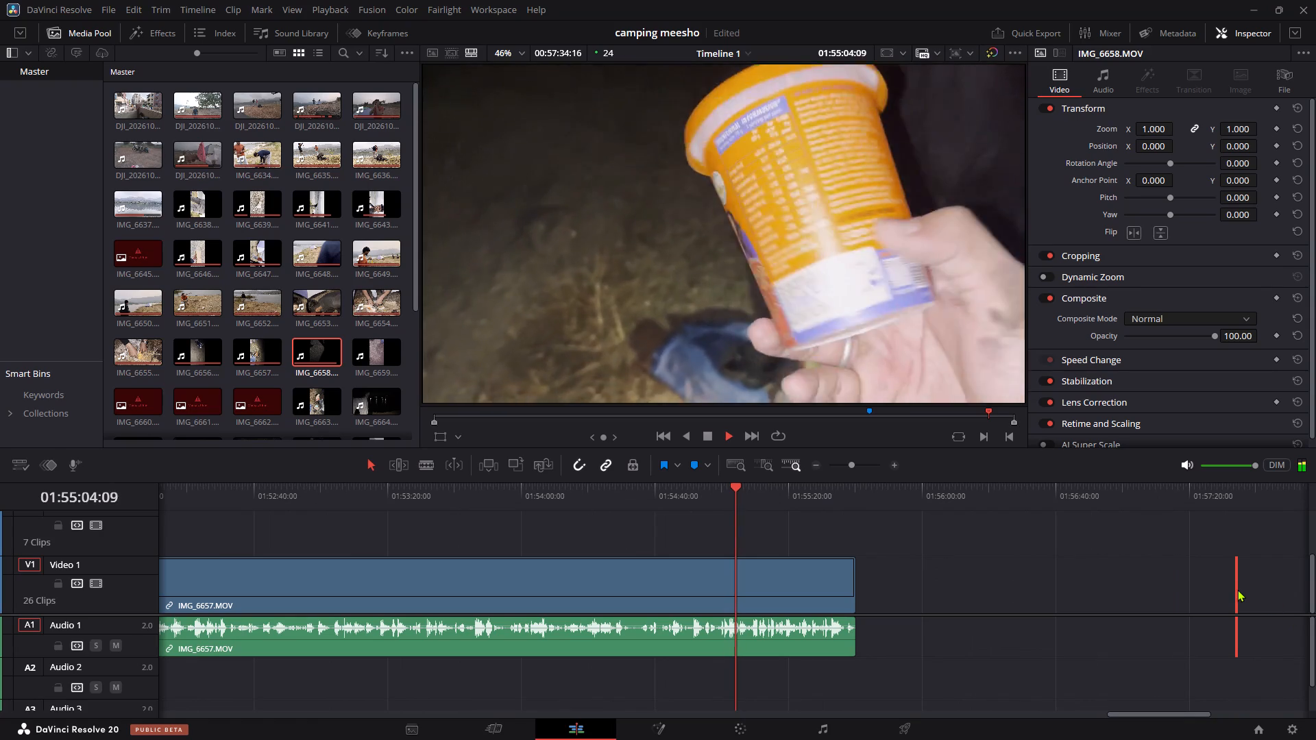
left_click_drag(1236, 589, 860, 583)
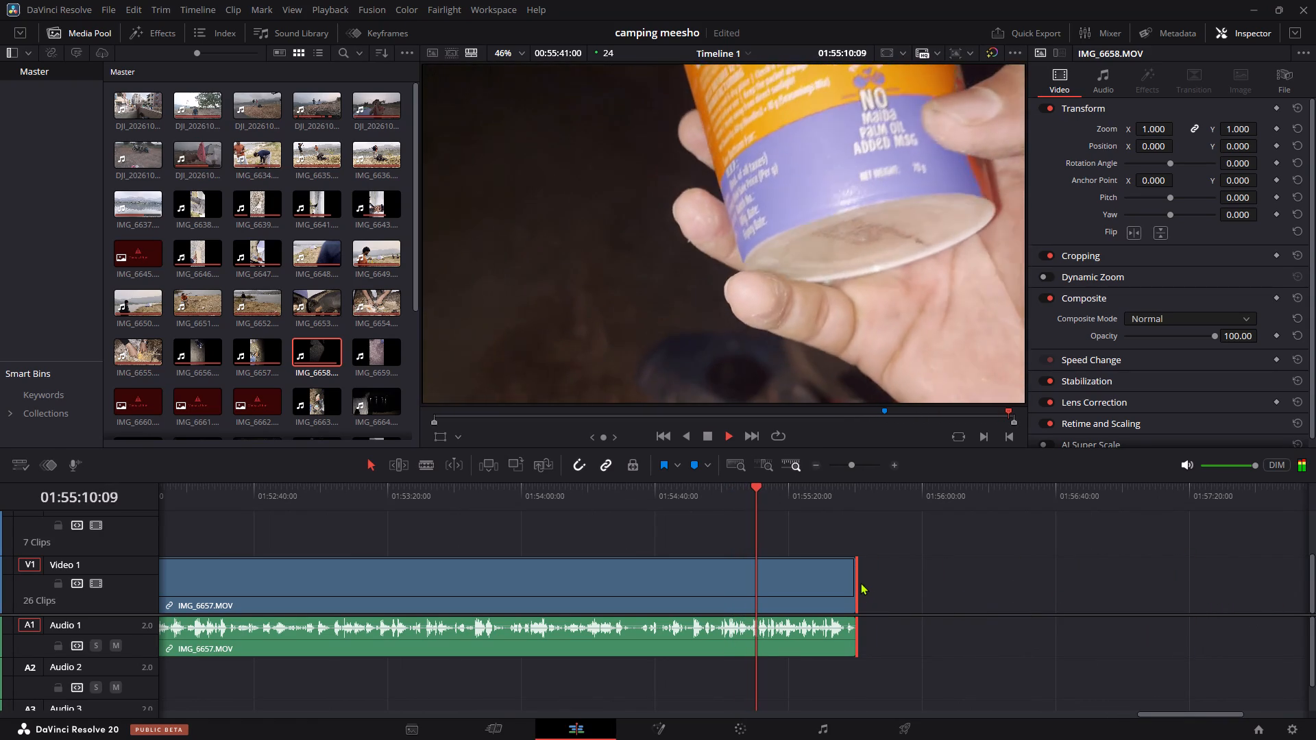
Review the last part of IMG_6657.MOV from about 01:55:10 at up to 2x speed, through to the end of the timeline.
key("l")
key("space")
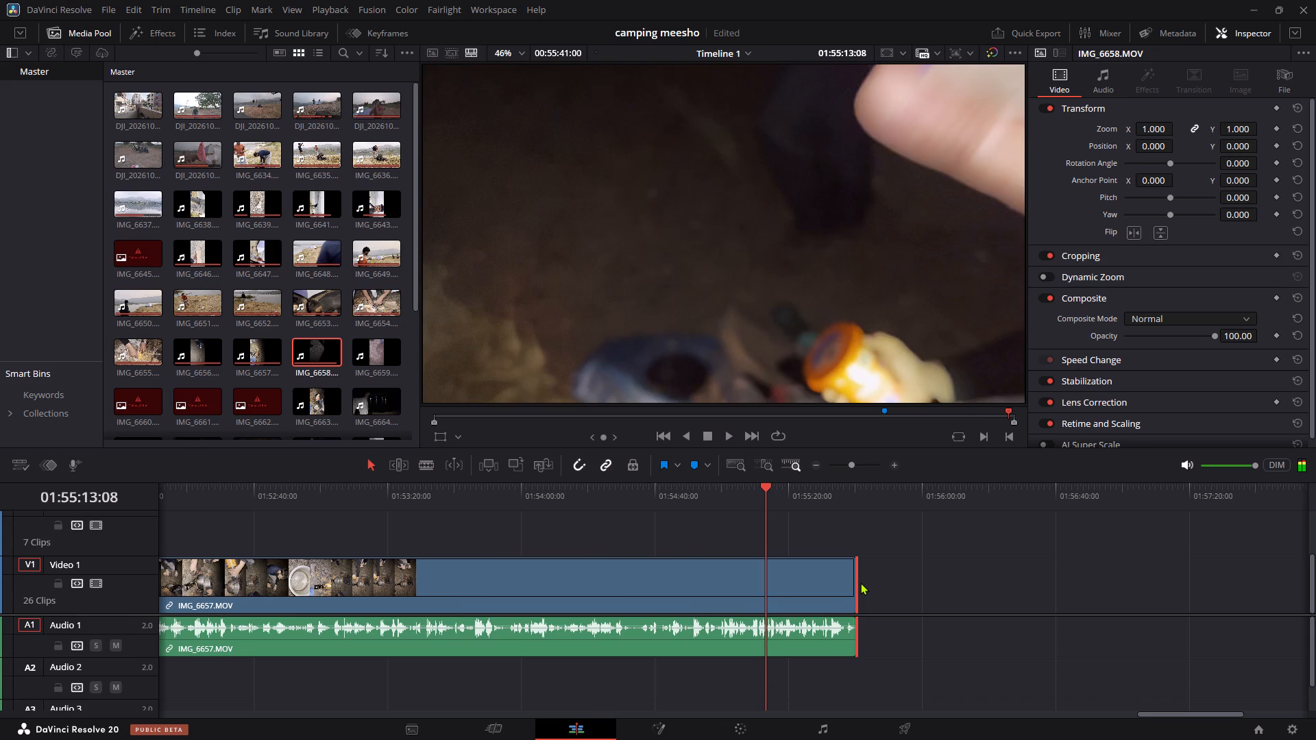
key("space")
key("l")
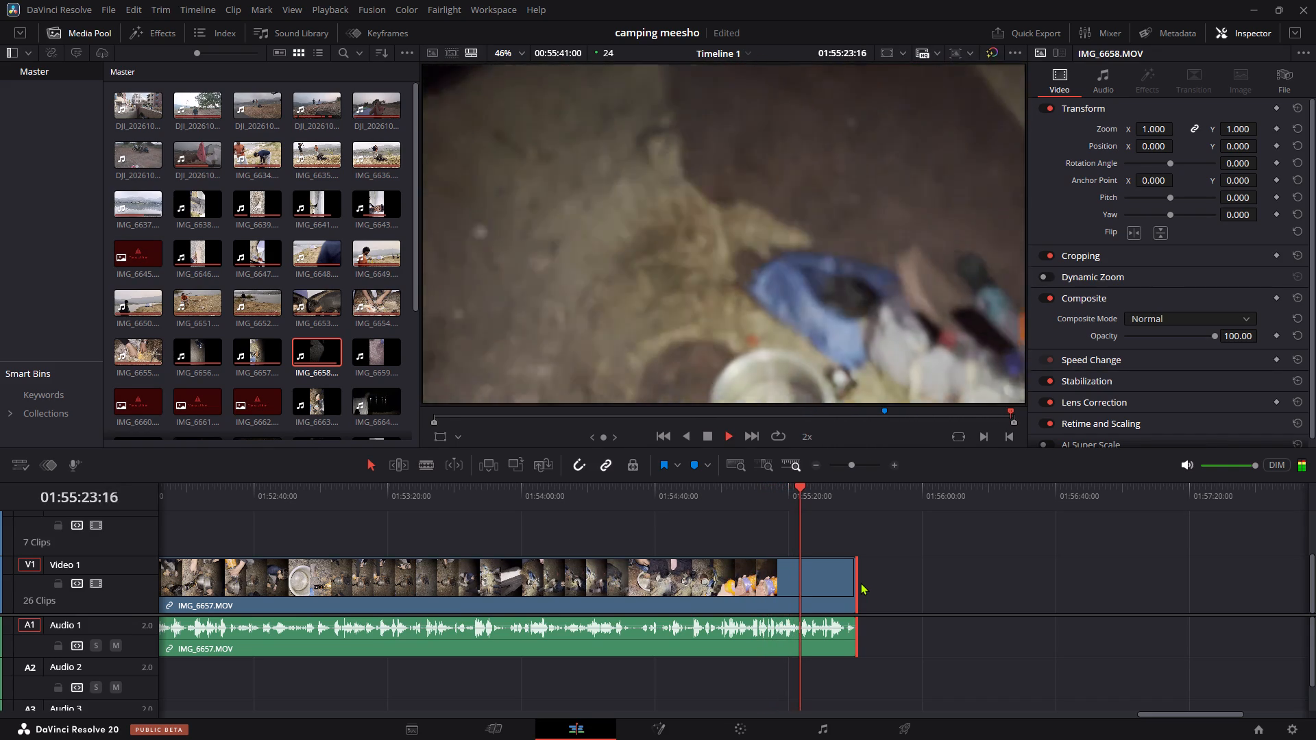
key("space")
key("space")
type("l")
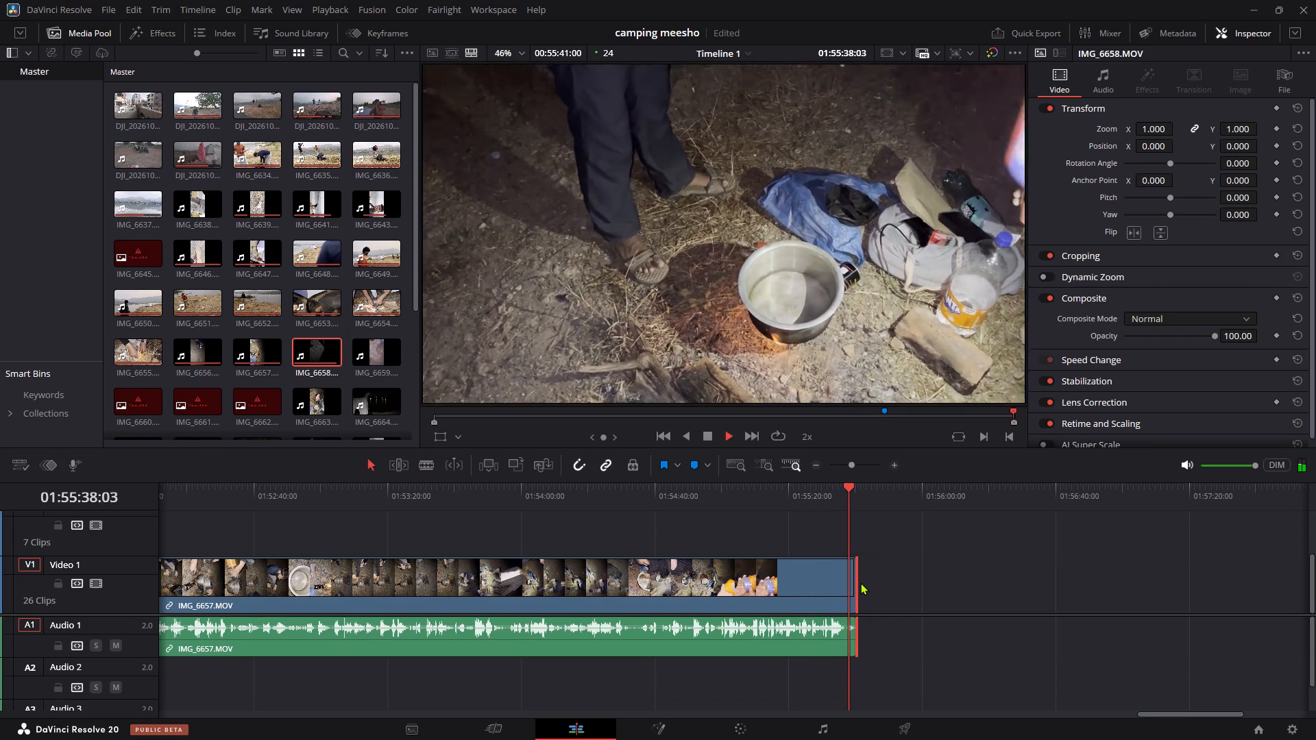
key("space")
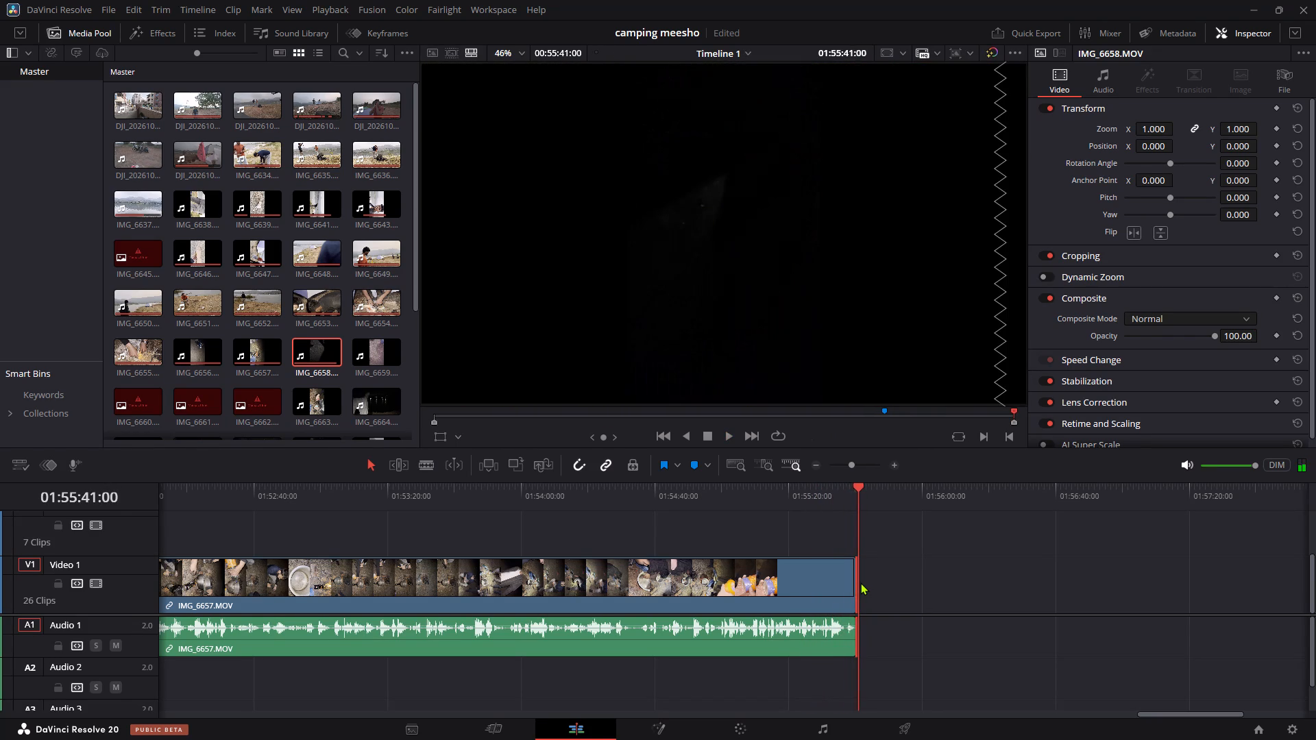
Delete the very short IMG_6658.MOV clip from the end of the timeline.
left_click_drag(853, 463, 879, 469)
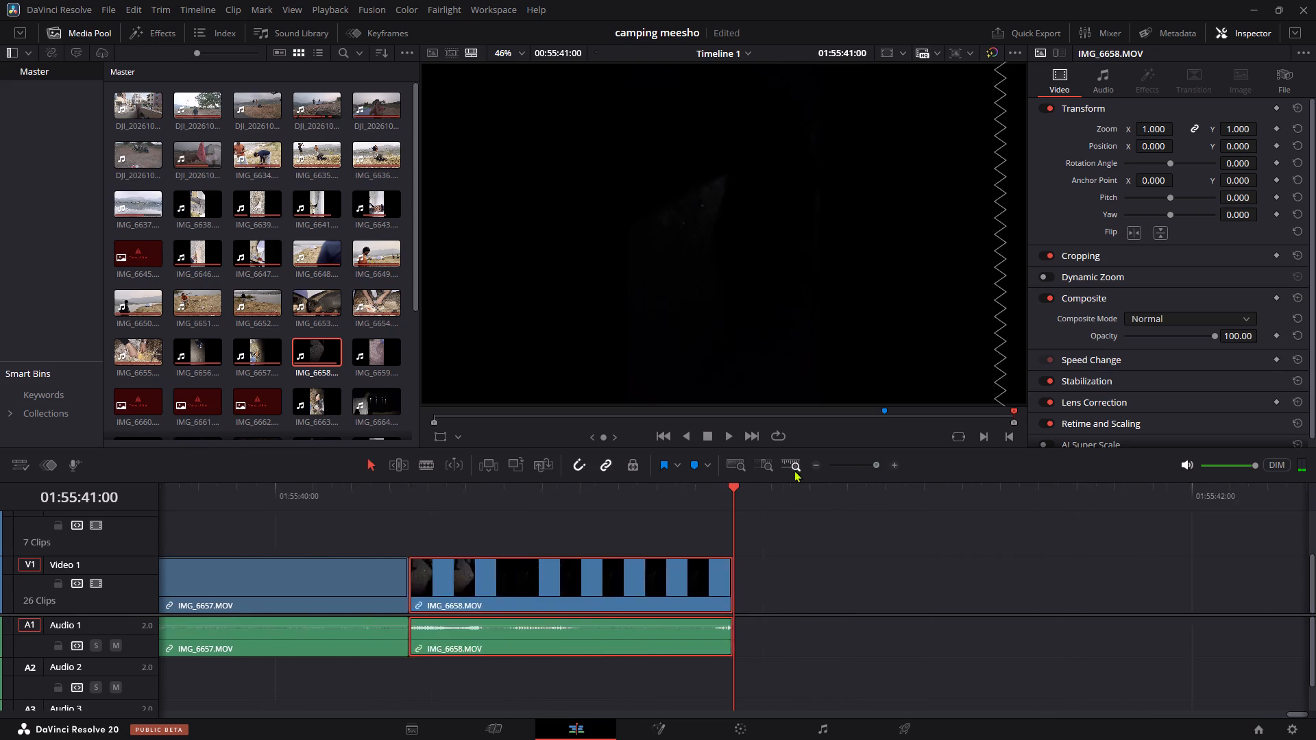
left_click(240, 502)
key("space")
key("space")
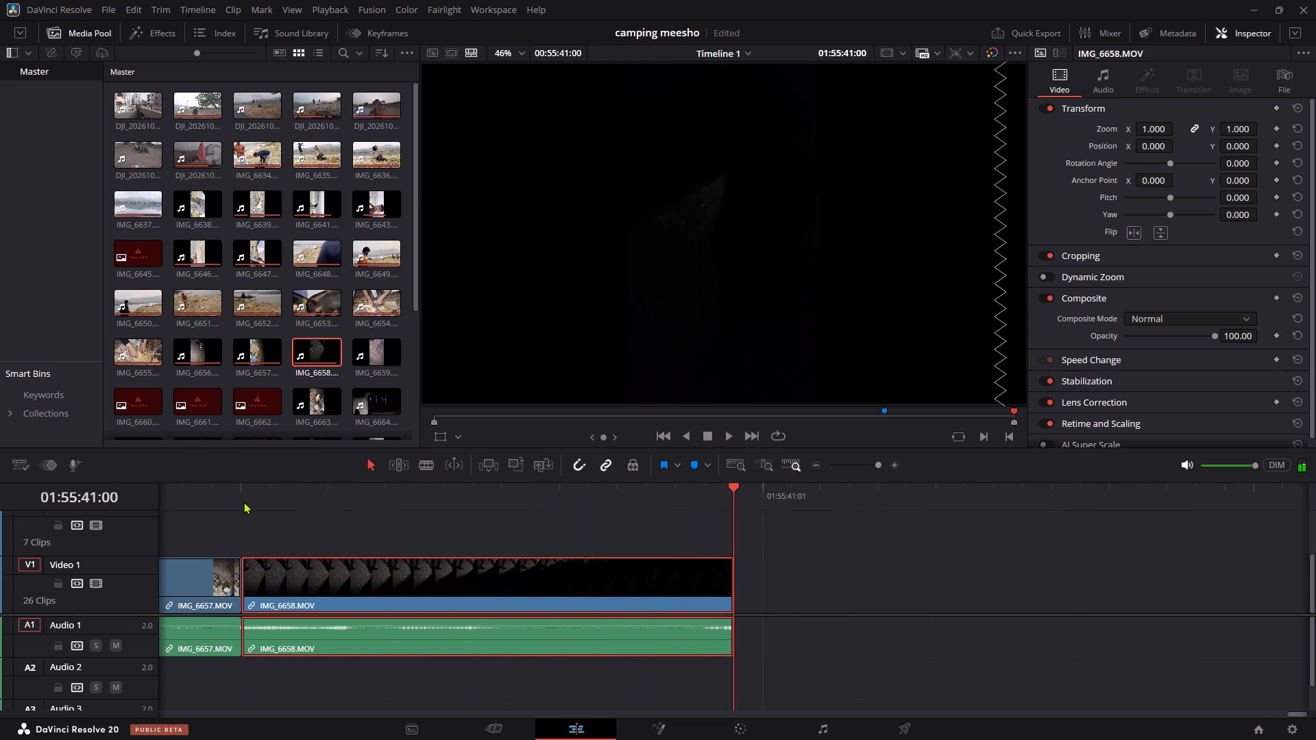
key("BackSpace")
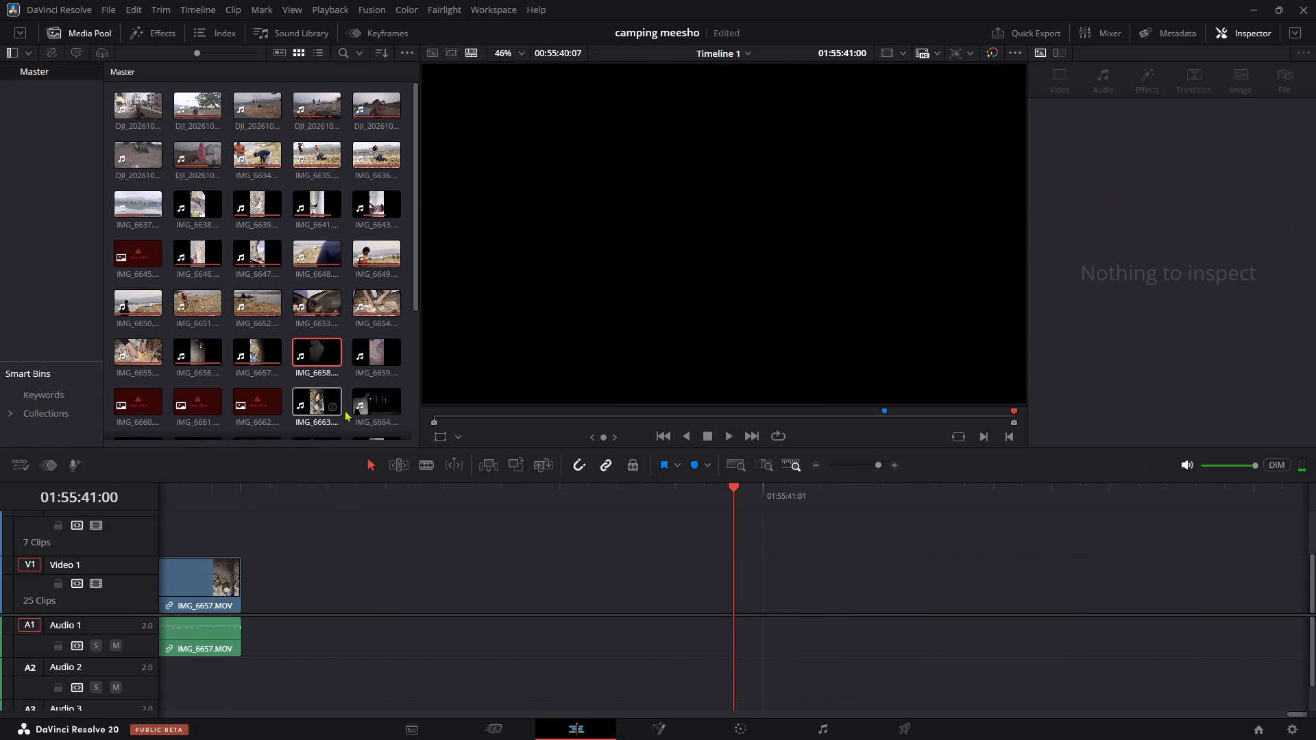
Place IMG_6659.MOV on the Video 1 track directly after IMG_6657.MOV and play it from its start.
left_click_drag(379, 364, 263, 596)
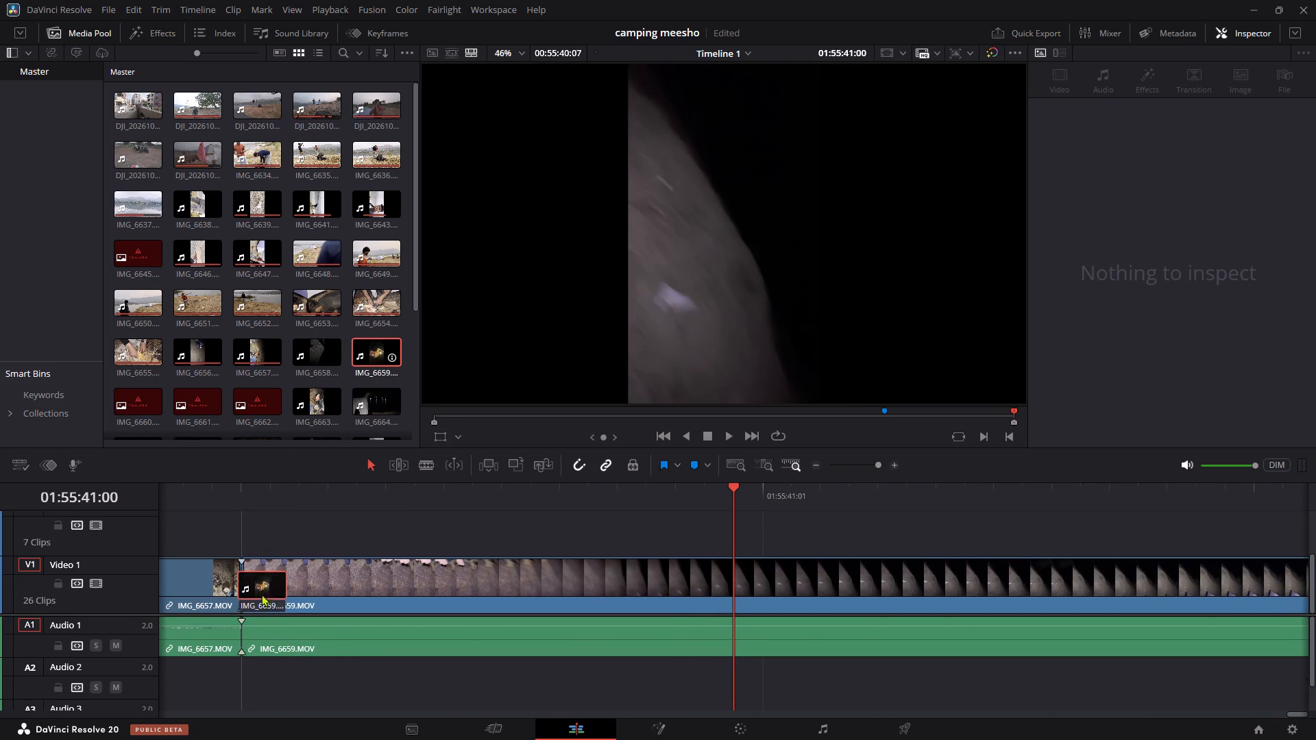
left_click(237, 494)
key("space")
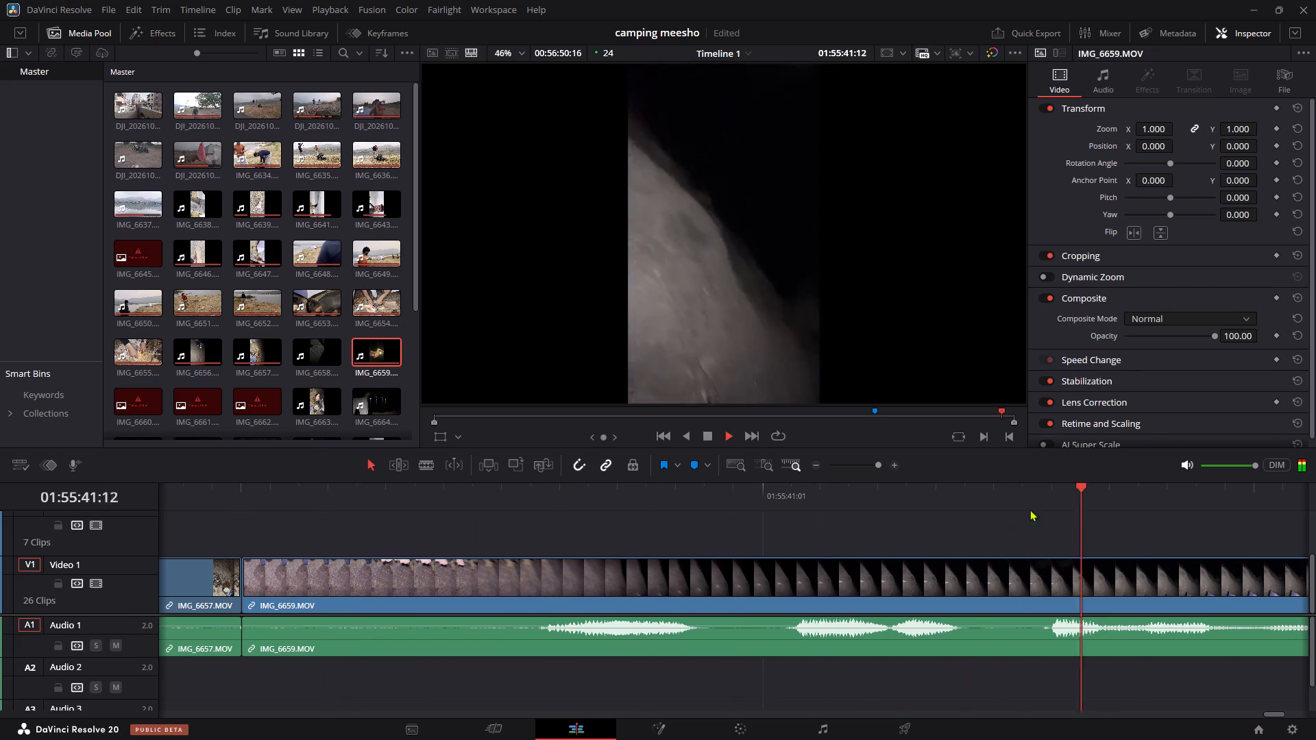
Set the rotation angle of the IMG_6659.MOV timeline clip to 90 degrees.
left_click_drag(875, 466, 856, 469)
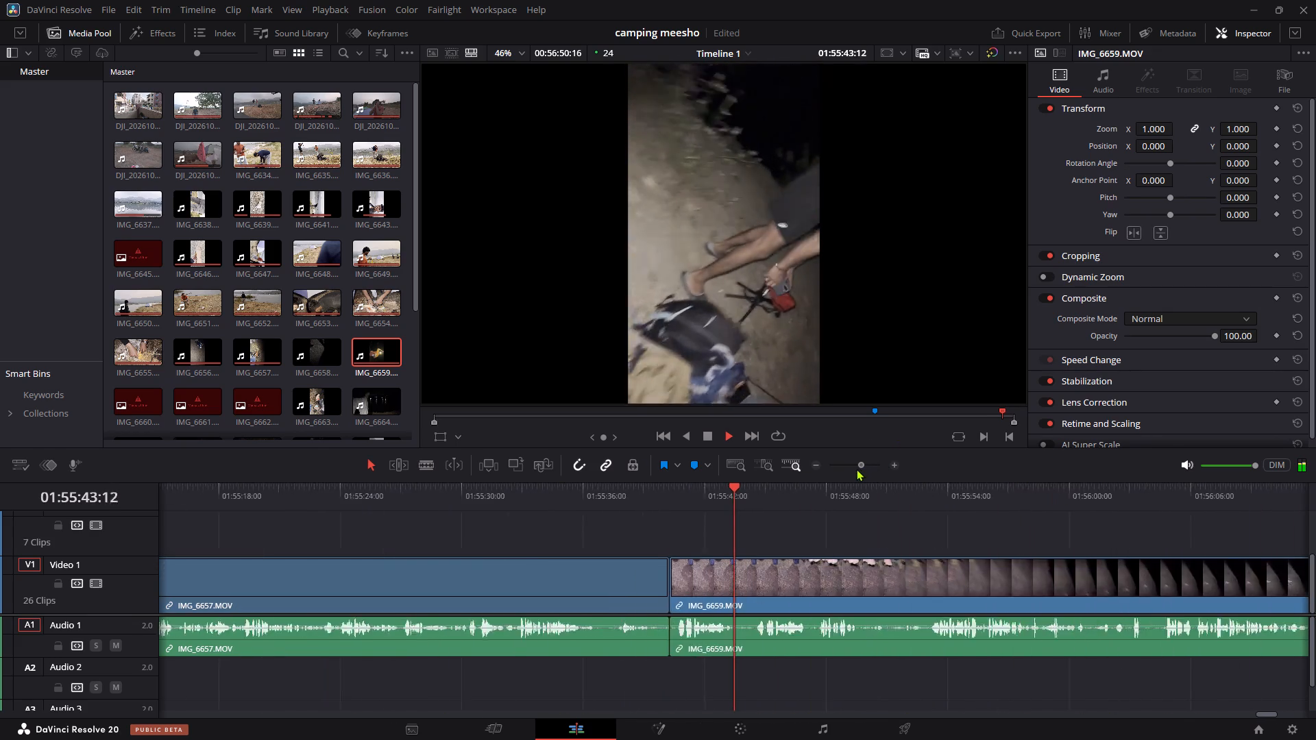
left_click_drag(856, 469, 846, 470)
left_click(755, 571)
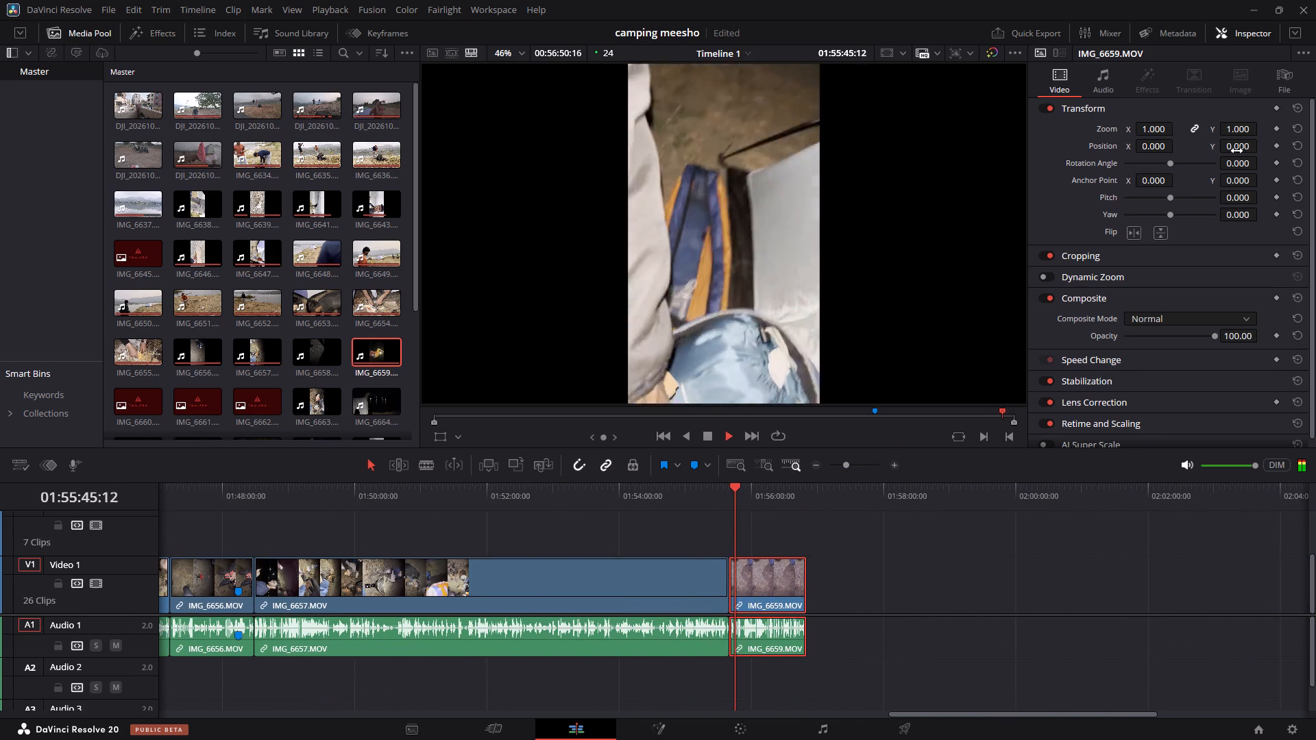
double_click(1244, 164)
key("9")
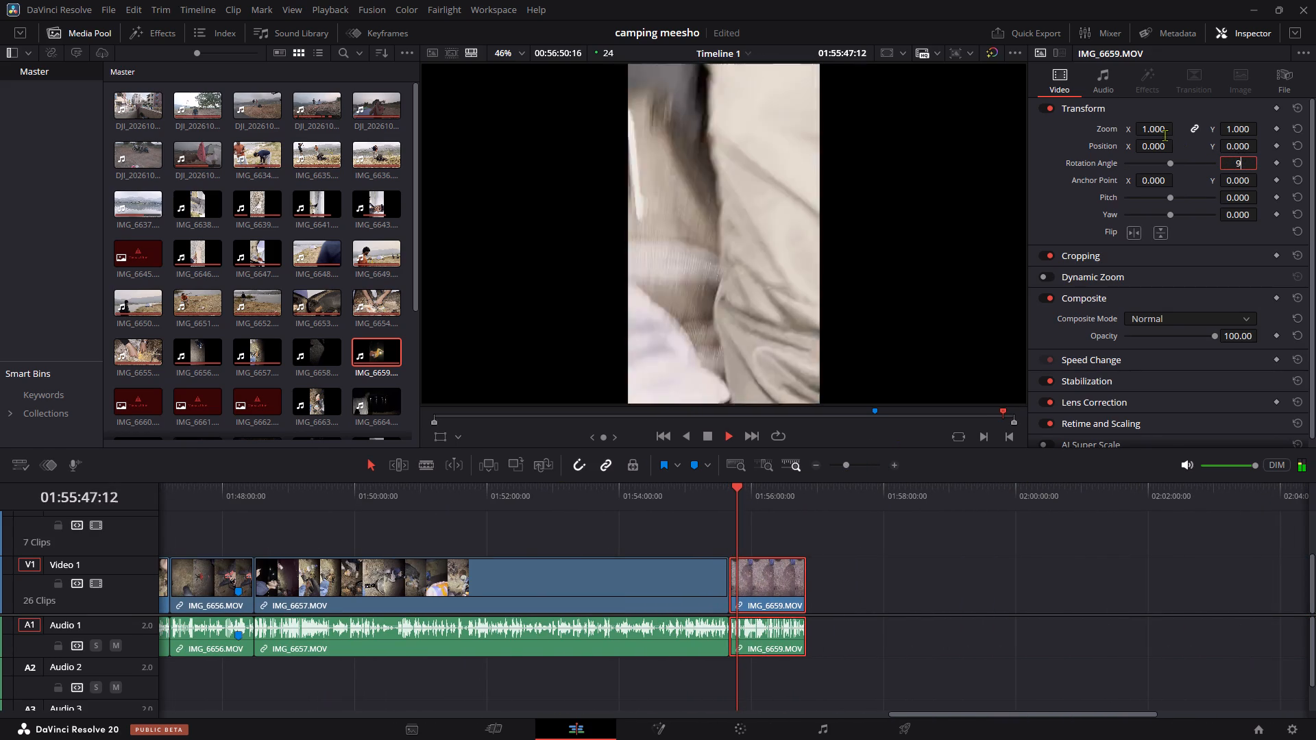
key("0")
left_click(1085, 130)
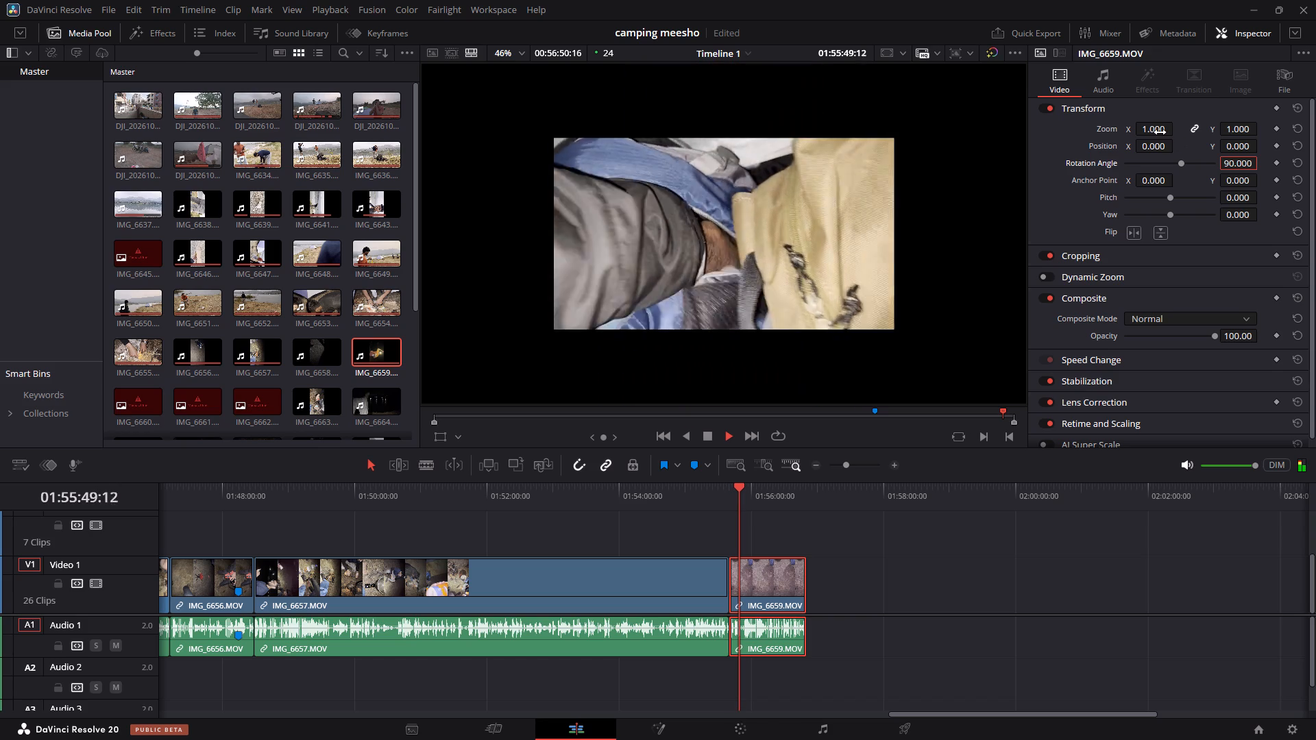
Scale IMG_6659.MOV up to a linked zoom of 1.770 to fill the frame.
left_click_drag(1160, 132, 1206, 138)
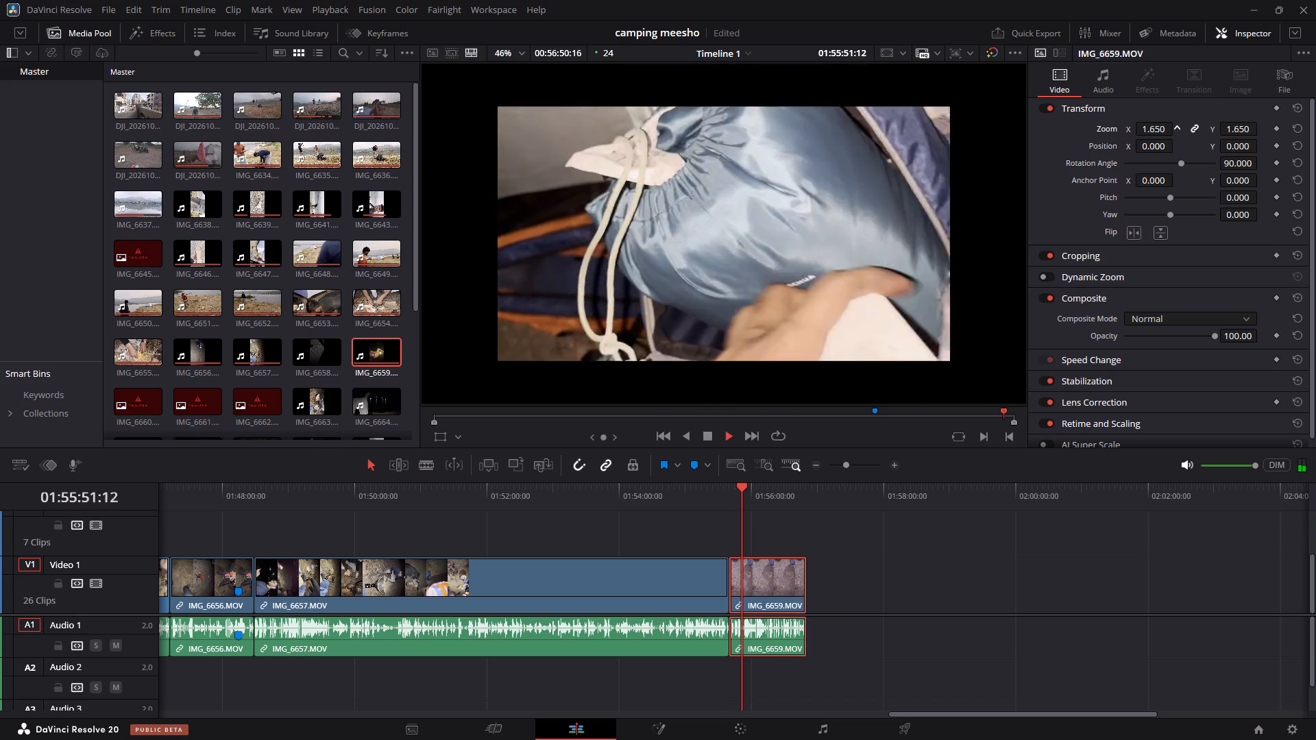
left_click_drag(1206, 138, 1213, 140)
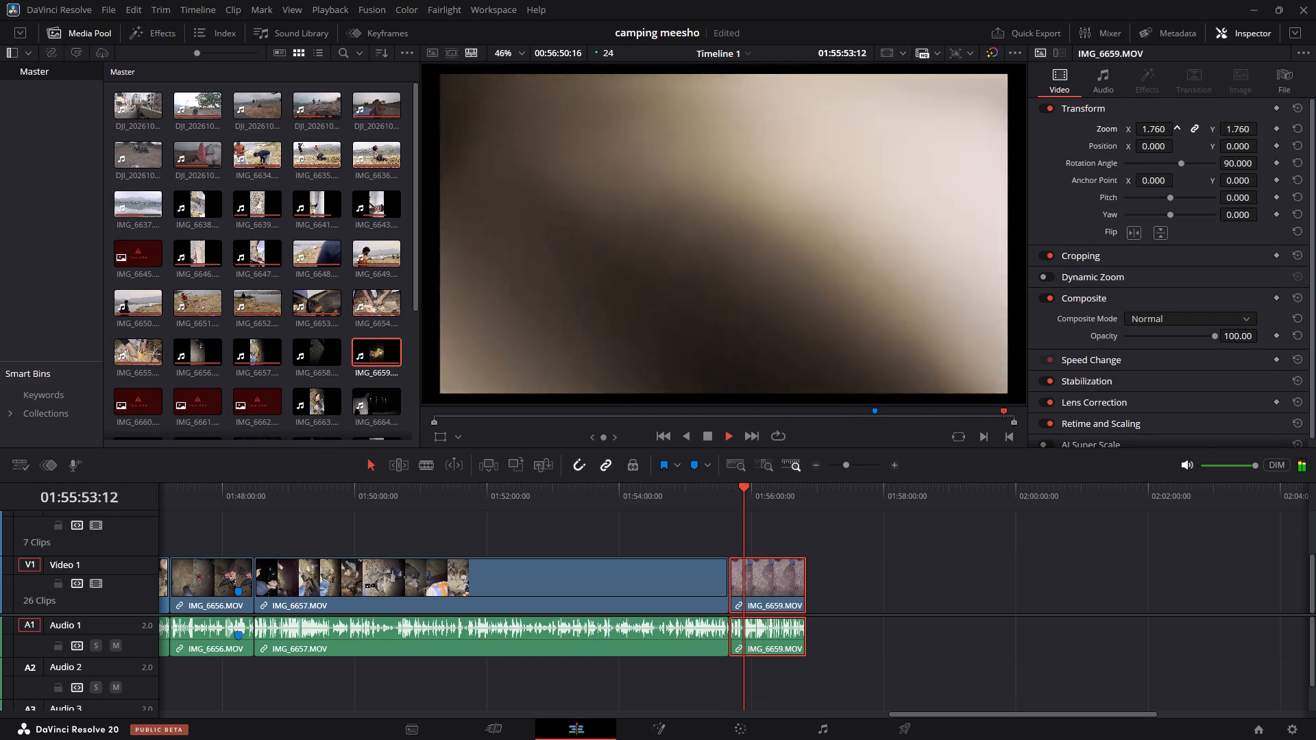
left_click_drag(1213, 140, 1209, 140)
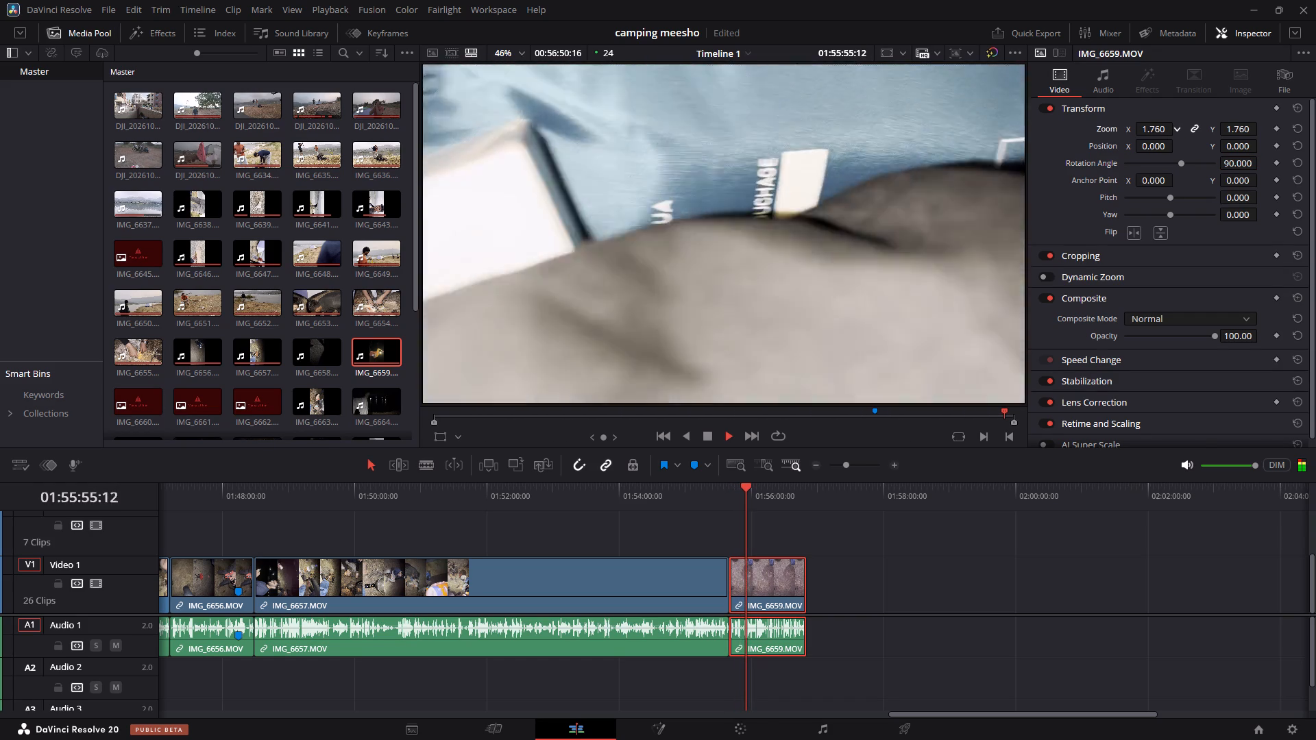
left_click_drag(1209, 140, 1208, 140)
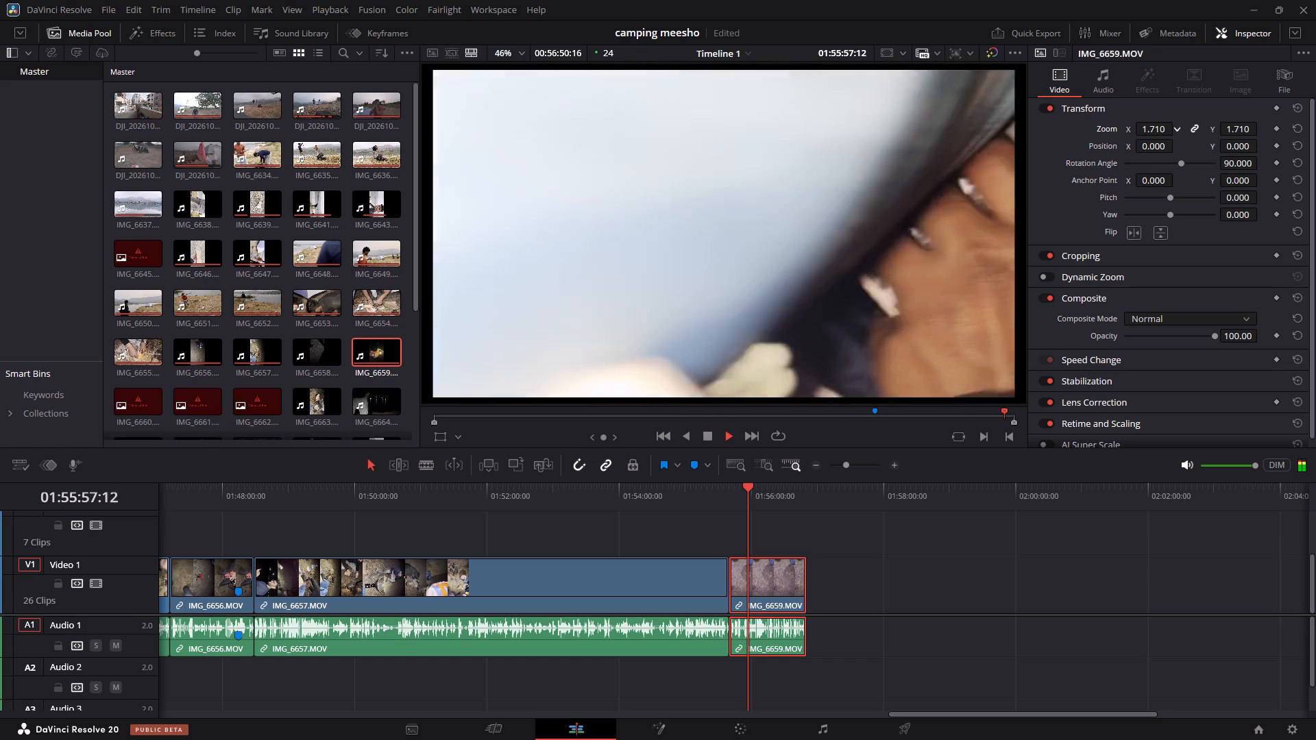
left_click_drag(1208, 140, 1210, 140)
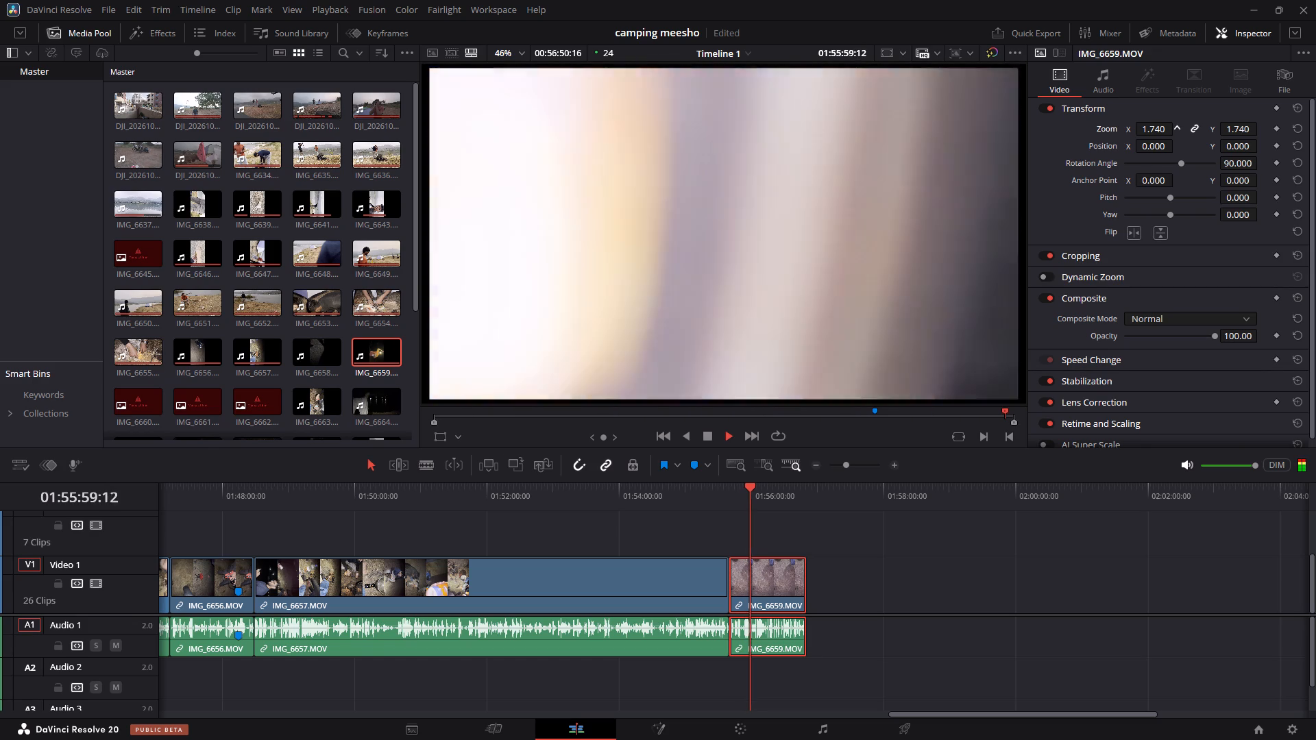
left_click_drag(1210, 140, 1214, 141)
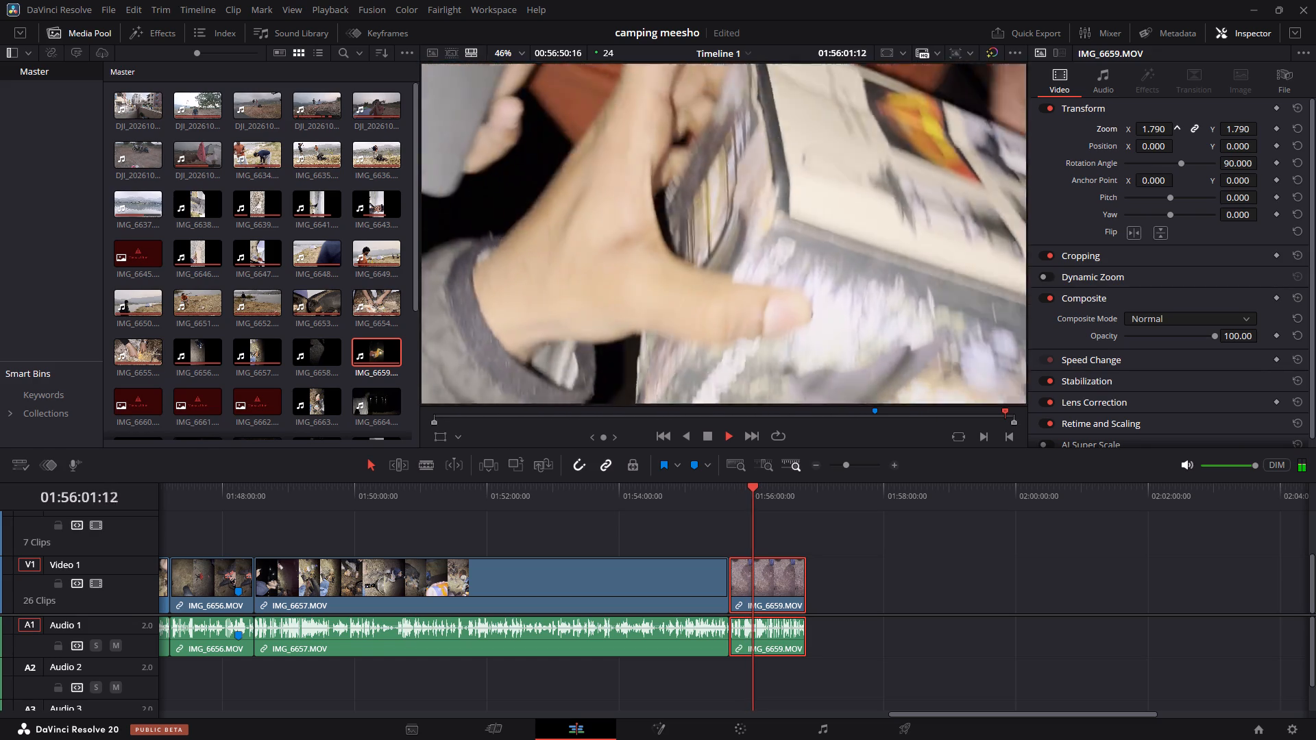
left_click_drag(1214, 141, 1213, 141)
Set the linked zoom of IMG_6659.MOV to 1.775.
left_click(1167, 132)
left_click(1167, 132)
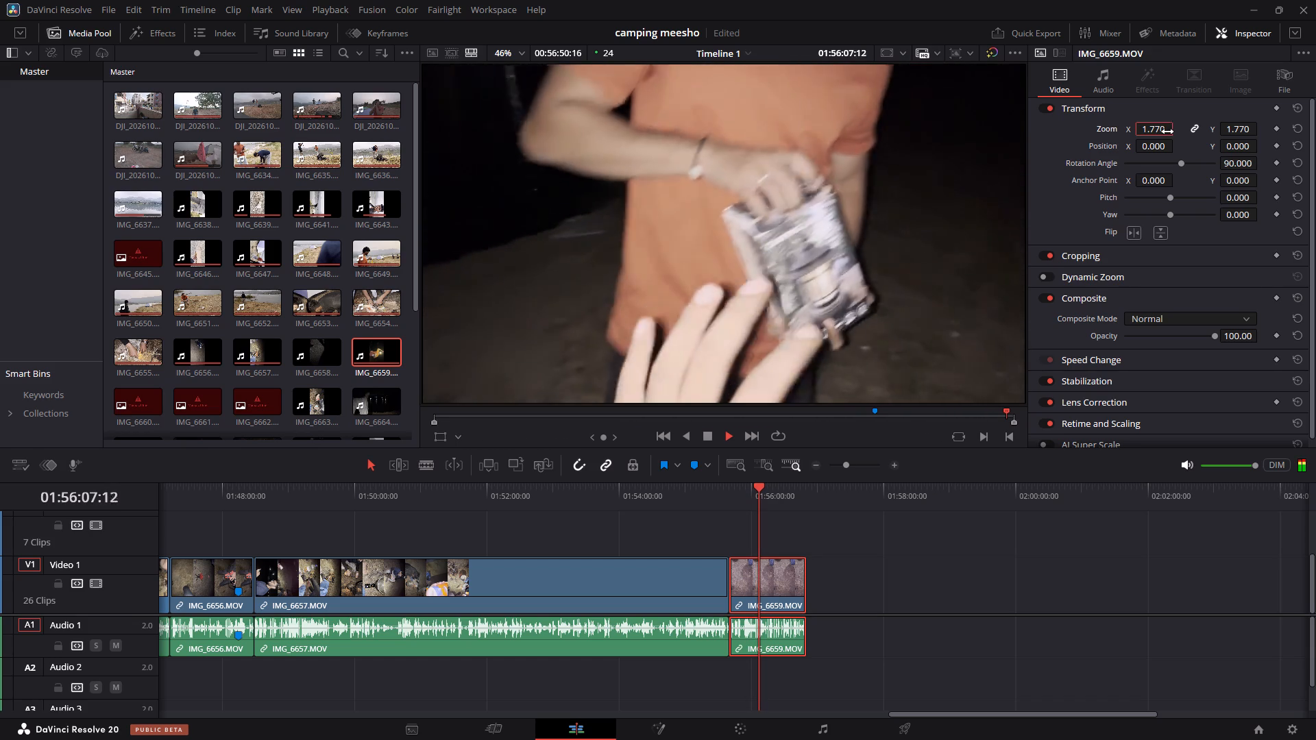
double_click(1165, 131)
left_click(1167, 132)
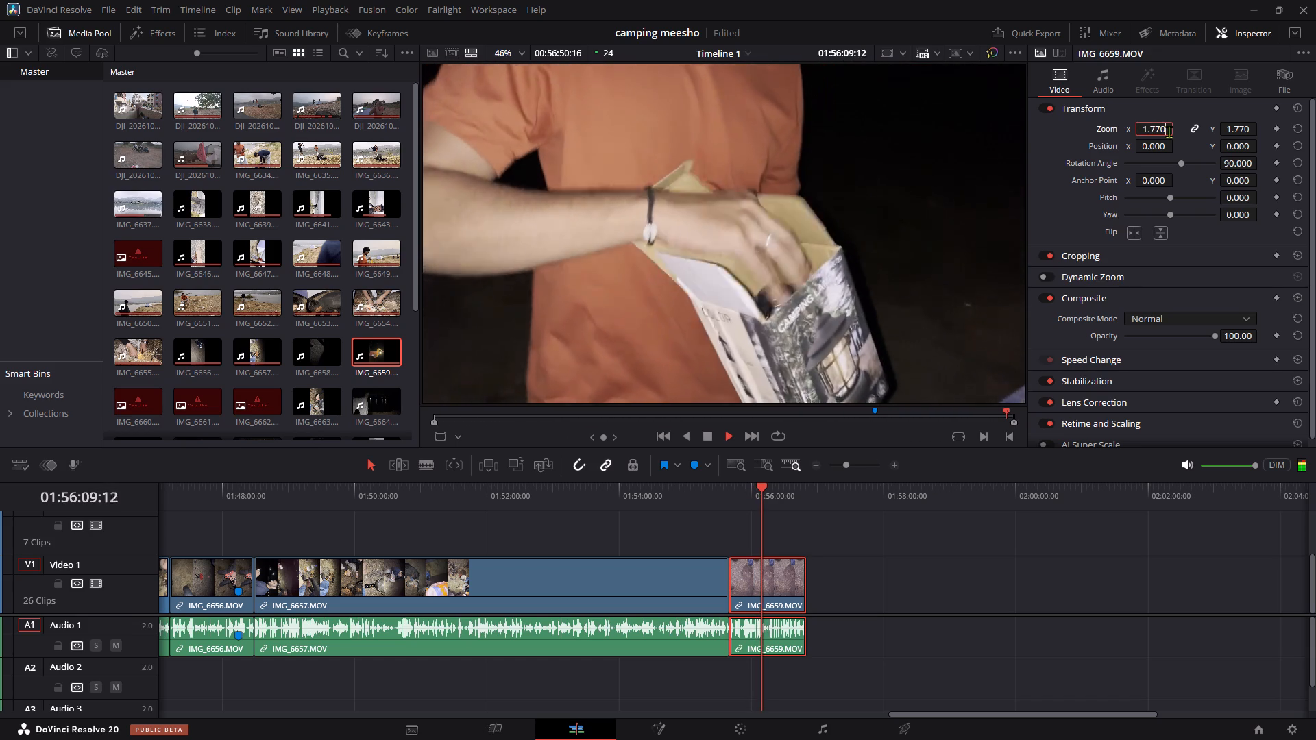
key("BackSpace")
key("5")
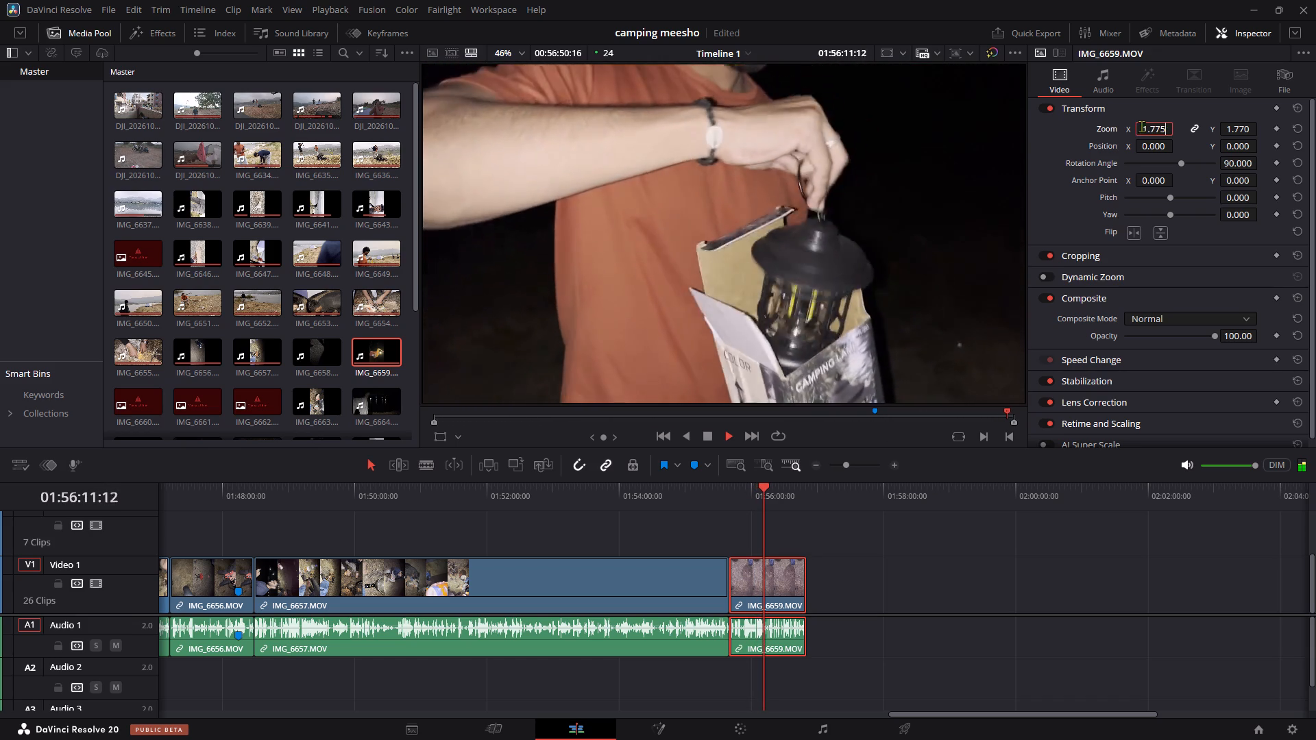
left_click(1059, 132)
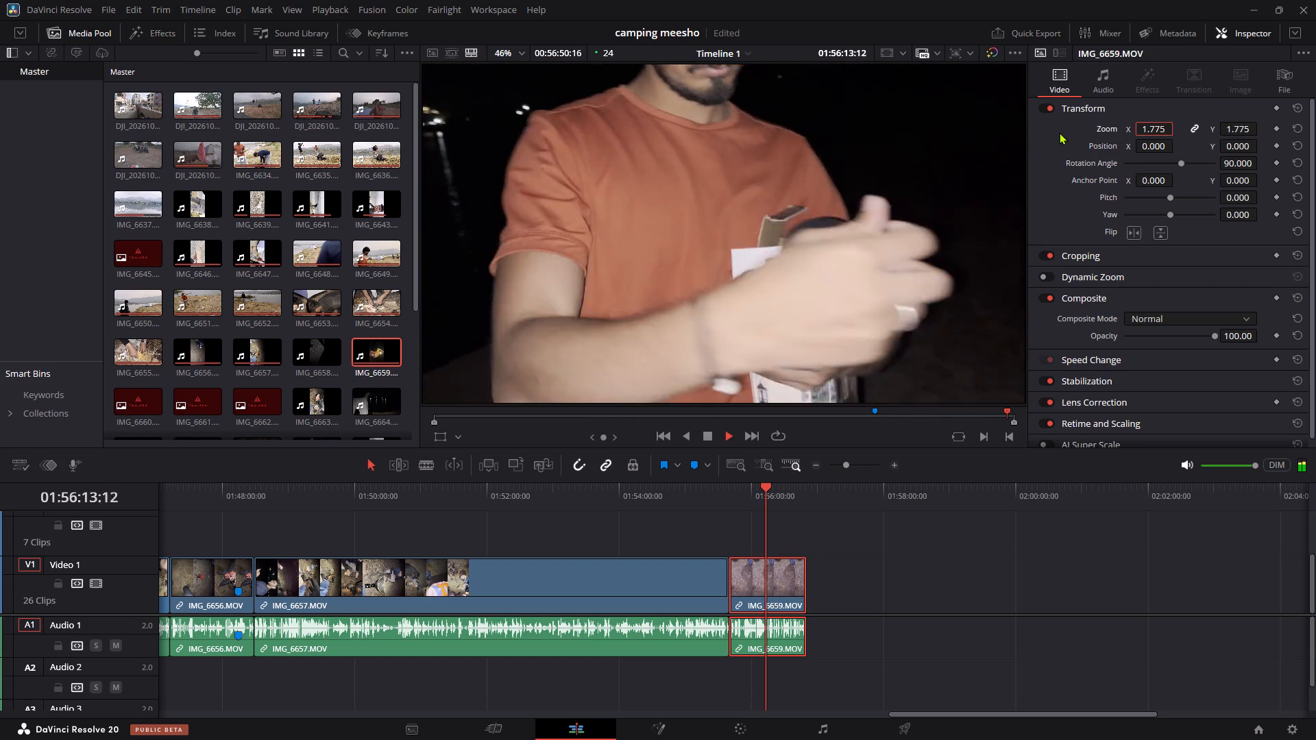
Set the linked zoom of IMG_6659.MOV to 1.778 so the rotated footage fills the frame.
left_click(1168, 130)
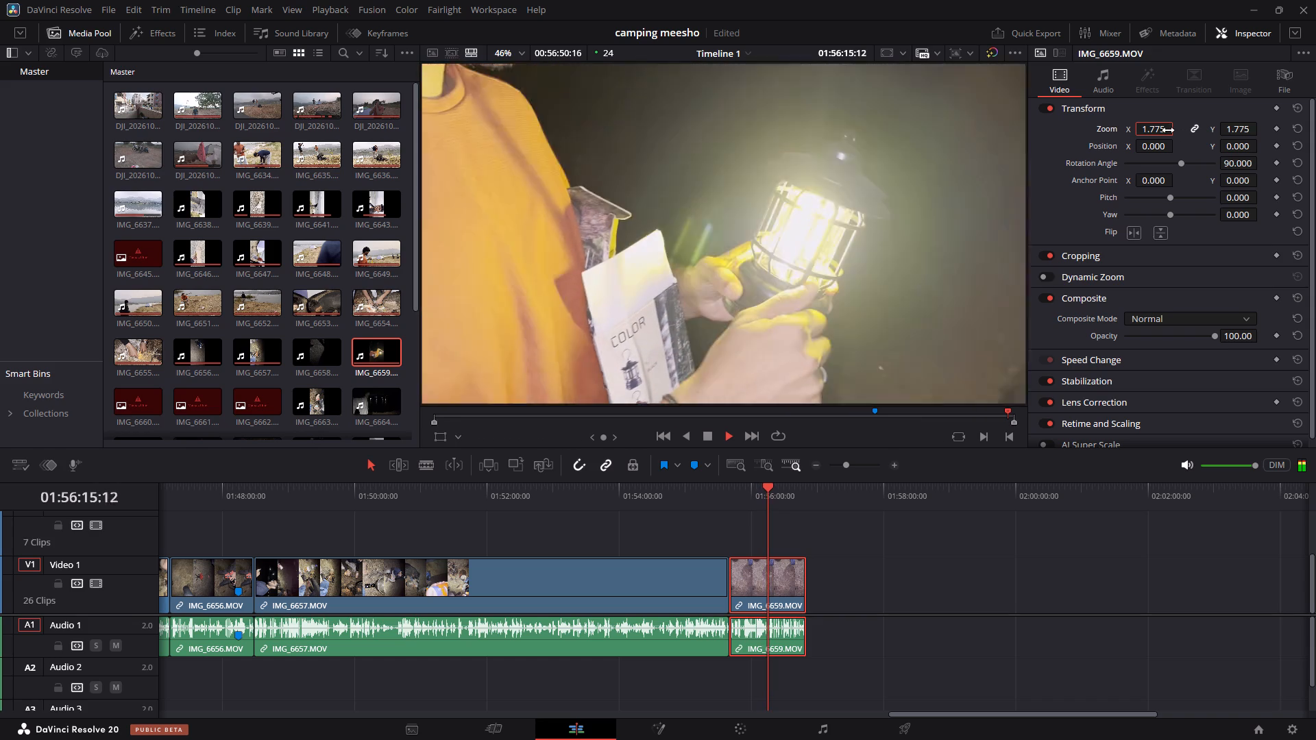
left_click(1167, 130)
left_click(1165, 132)
left_click(1165, 132)
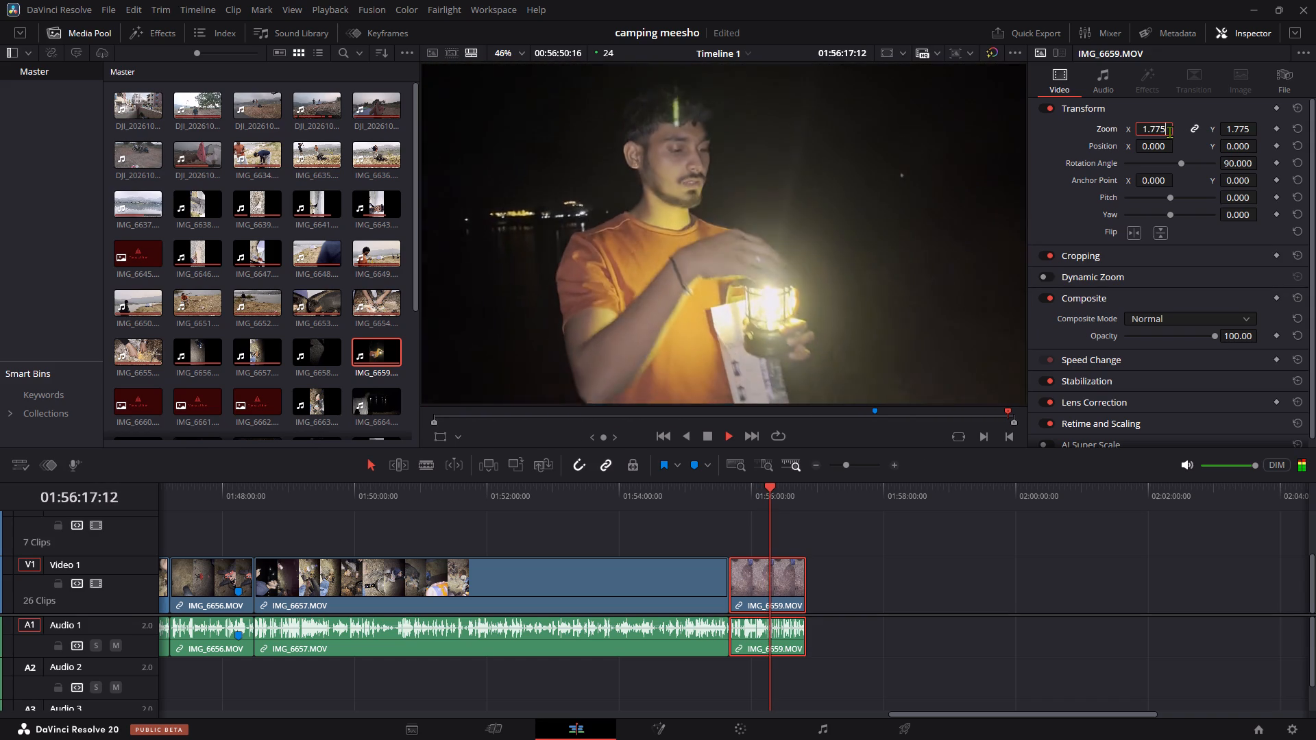
key("BackSpace")
key("8")
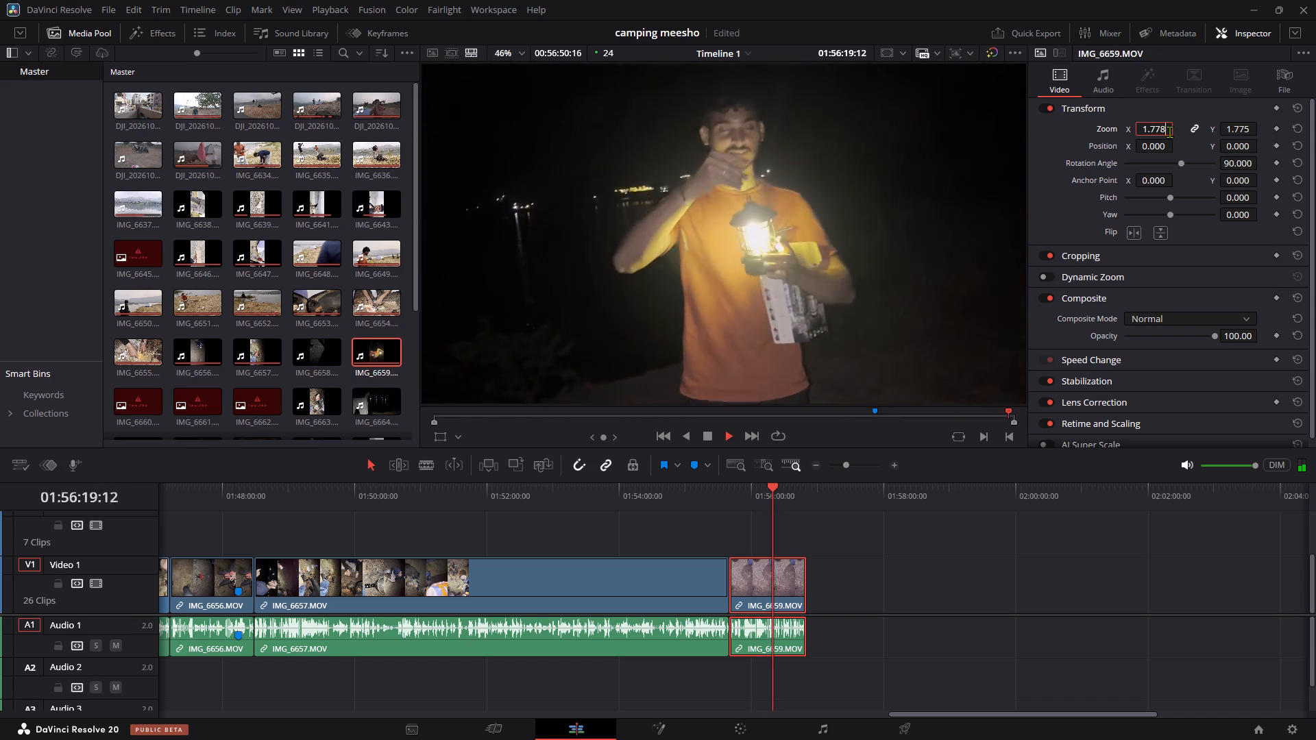
left_click(1043, 138)
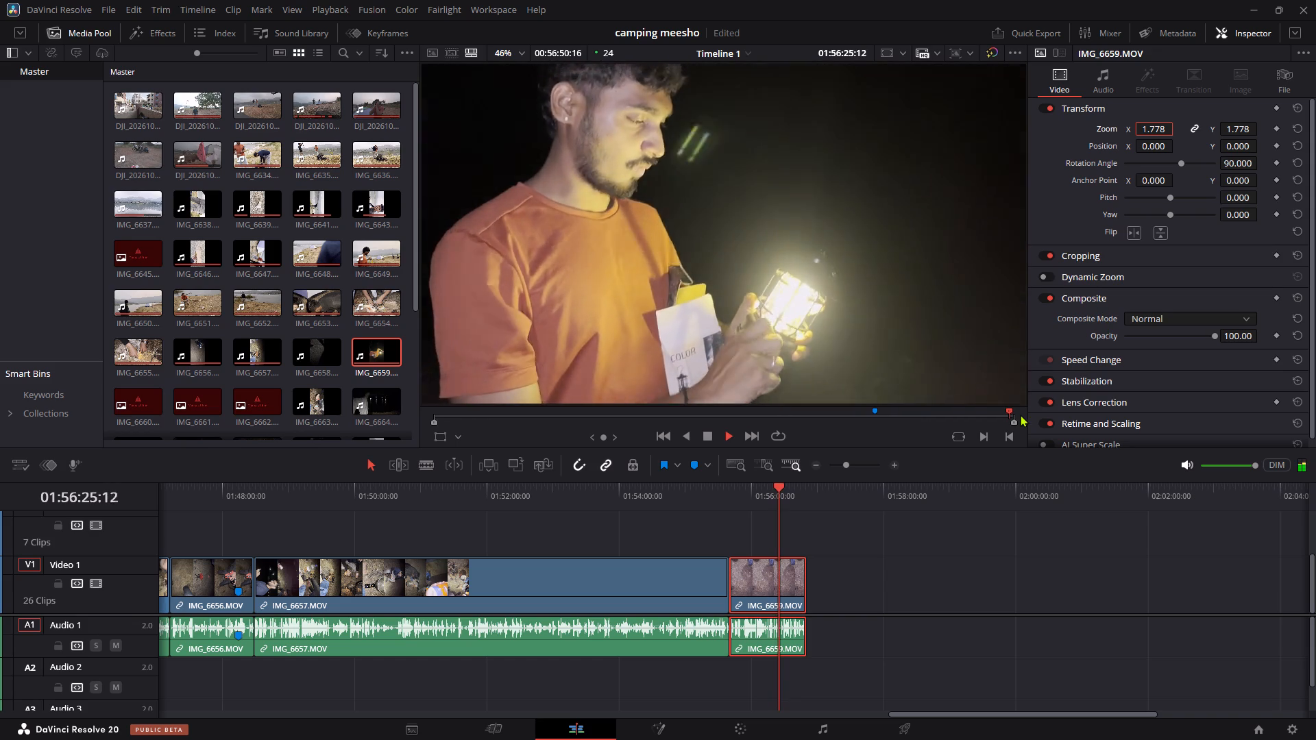
Review the remaining lantern footage in IMG_6659.MOV through to the end of the clip.
left_click(772, 518)
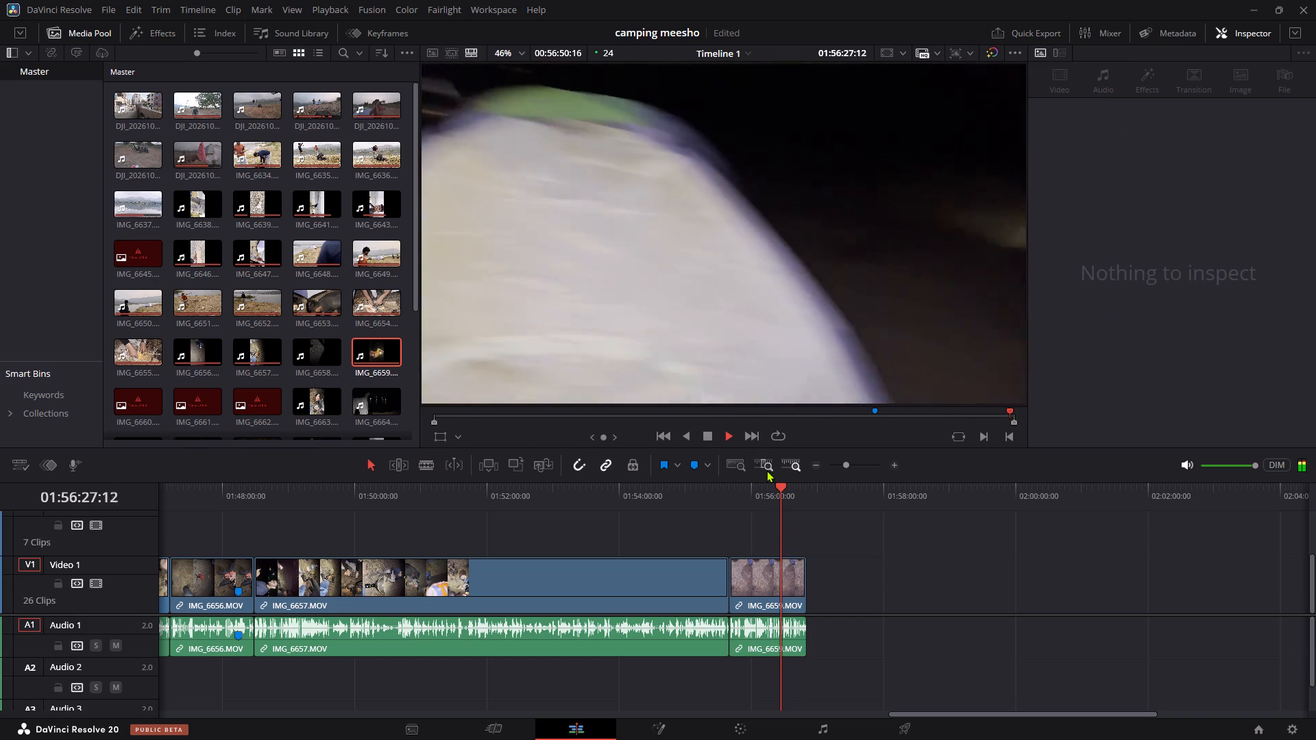
scroll(380, 351, "down", 1)
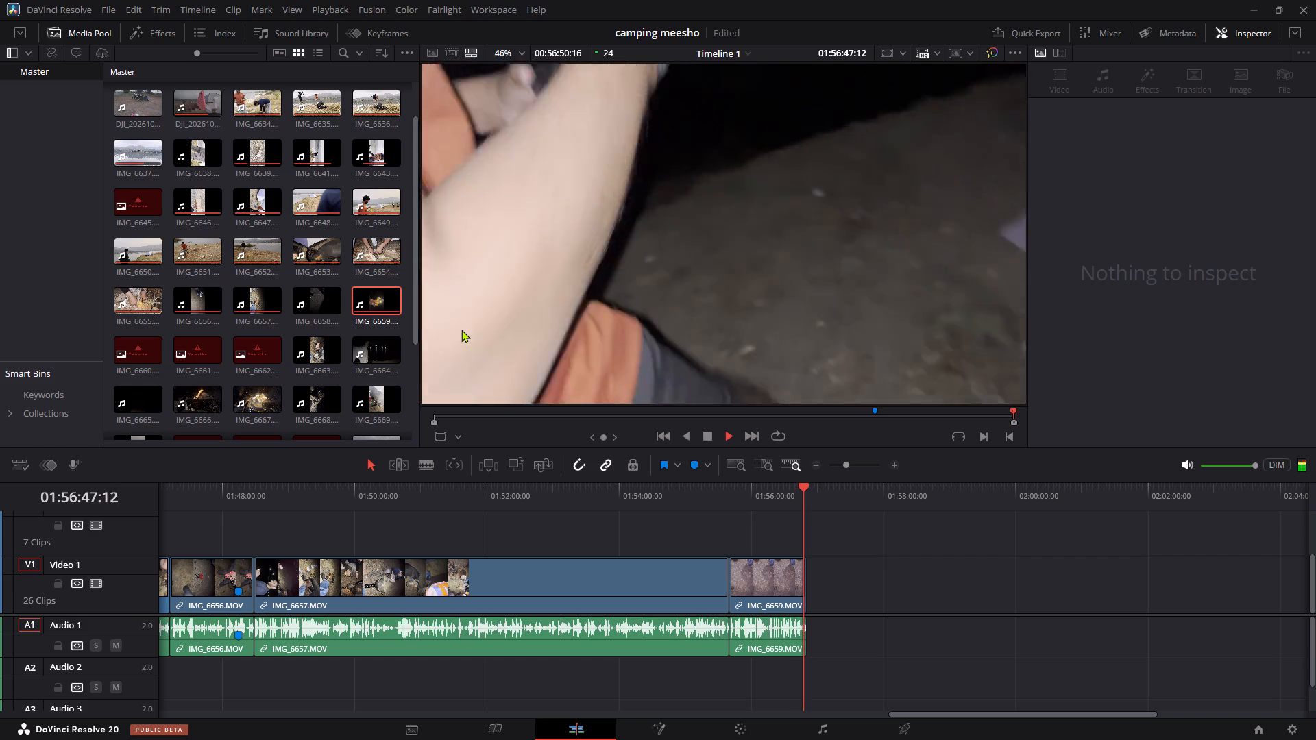
key("space")
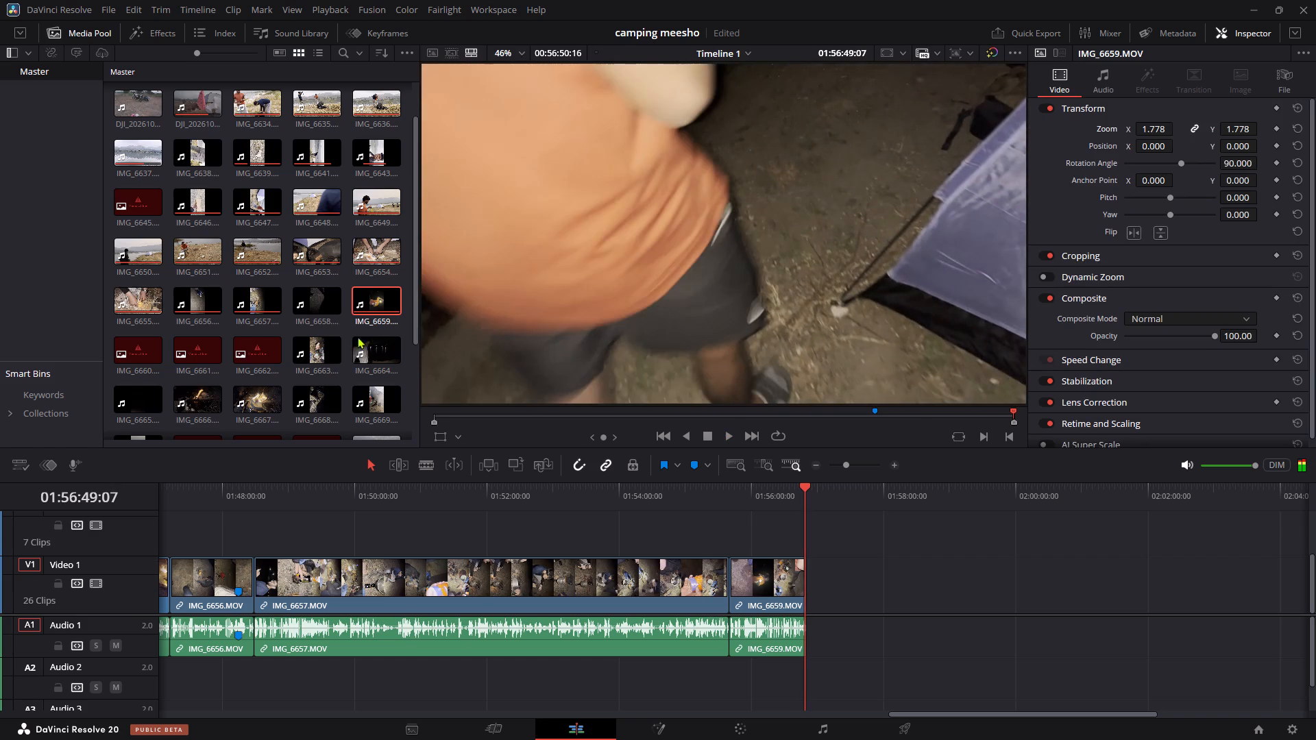
Add IMG_6663.MOV to Video 1 directly after IMG_6659.MOV at the end of the timeline.
left_click_drag(324, 353, 812, 600)
key("space")
key("space")
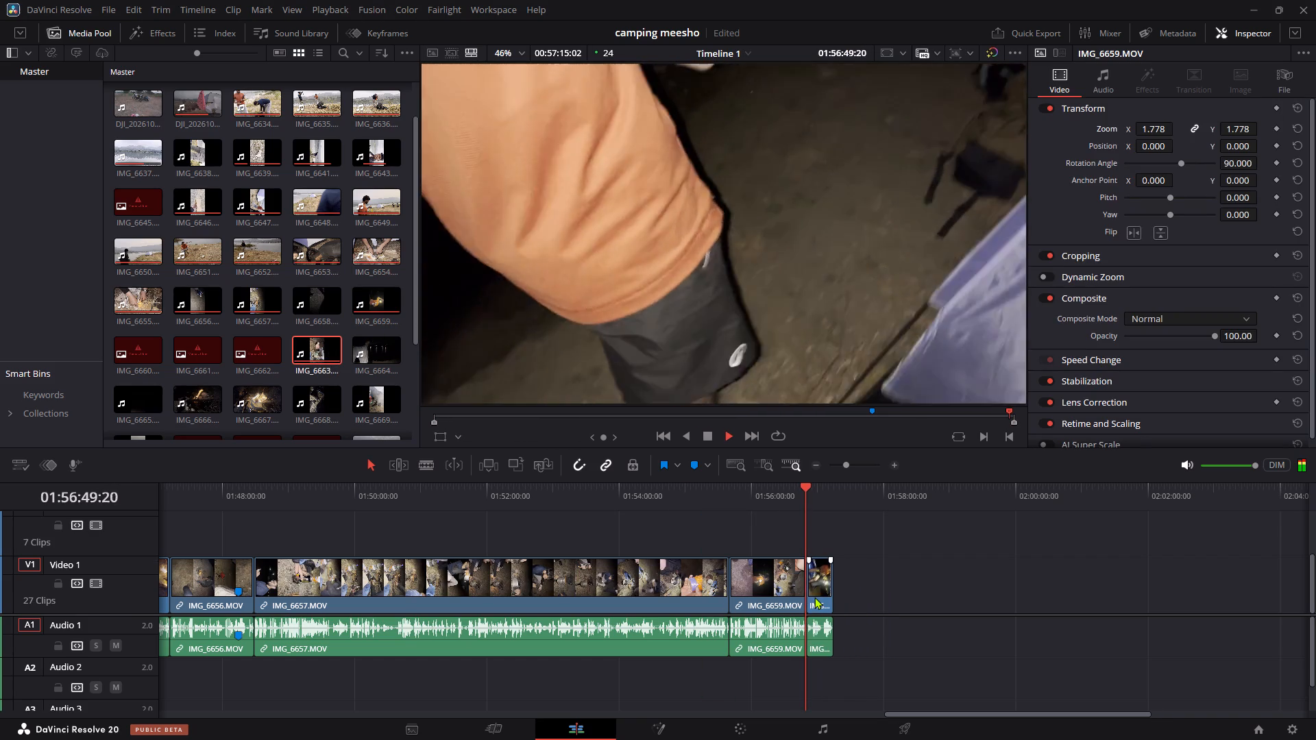
Set the rotation angle of IMG_6663.MOV to 90 to turn the sideways footage upright.
left_click(818, 594)
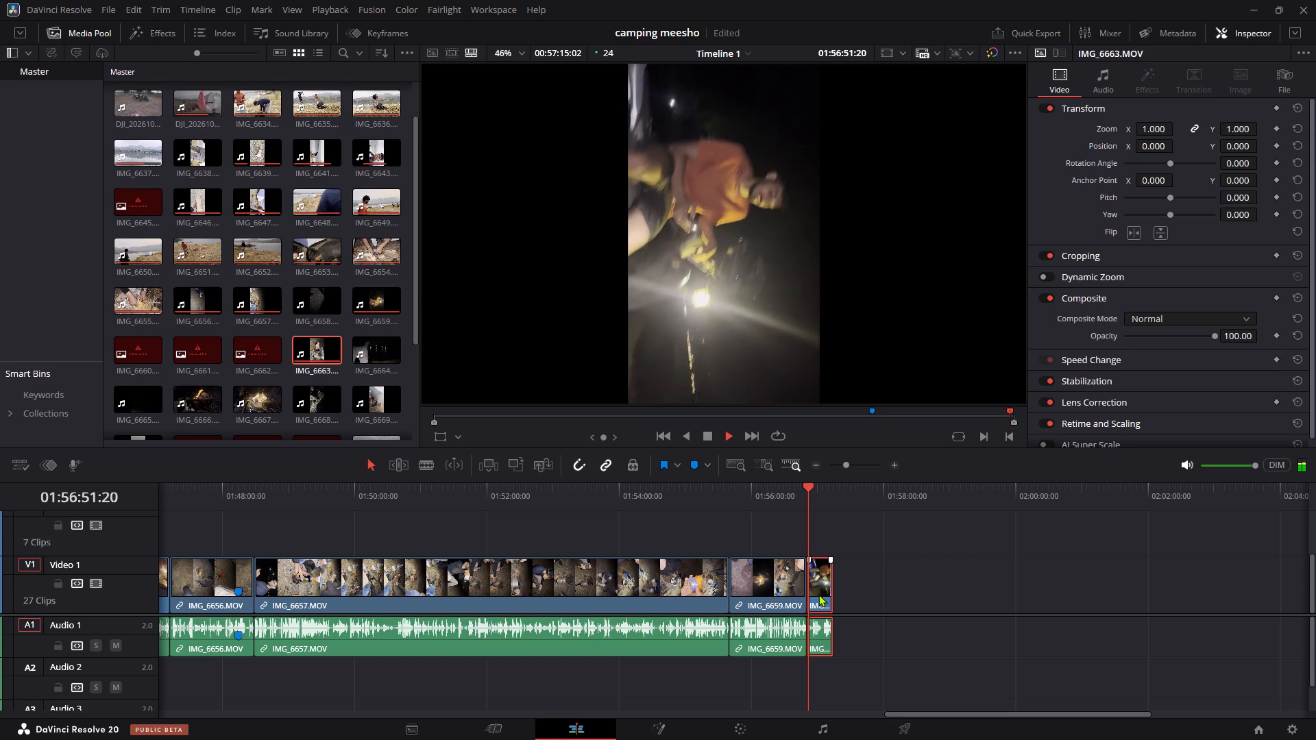
key("space")
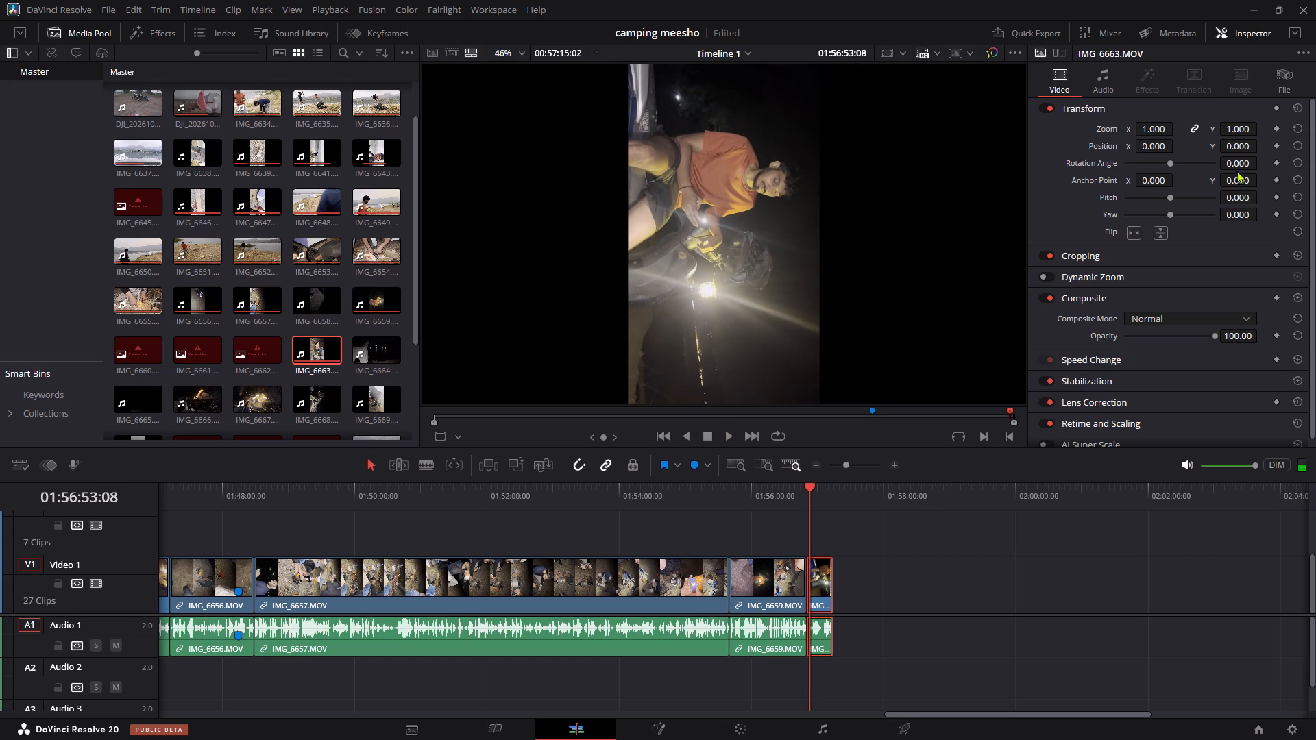
double_click(1237, 167)
type("90")
left_click(1075, 160)
Scale IMG_6663.MOV up to a linked zoom of 1.780 so the rotated footage fills the frame.
left_click_drag(1155, 134, 1206, 140)
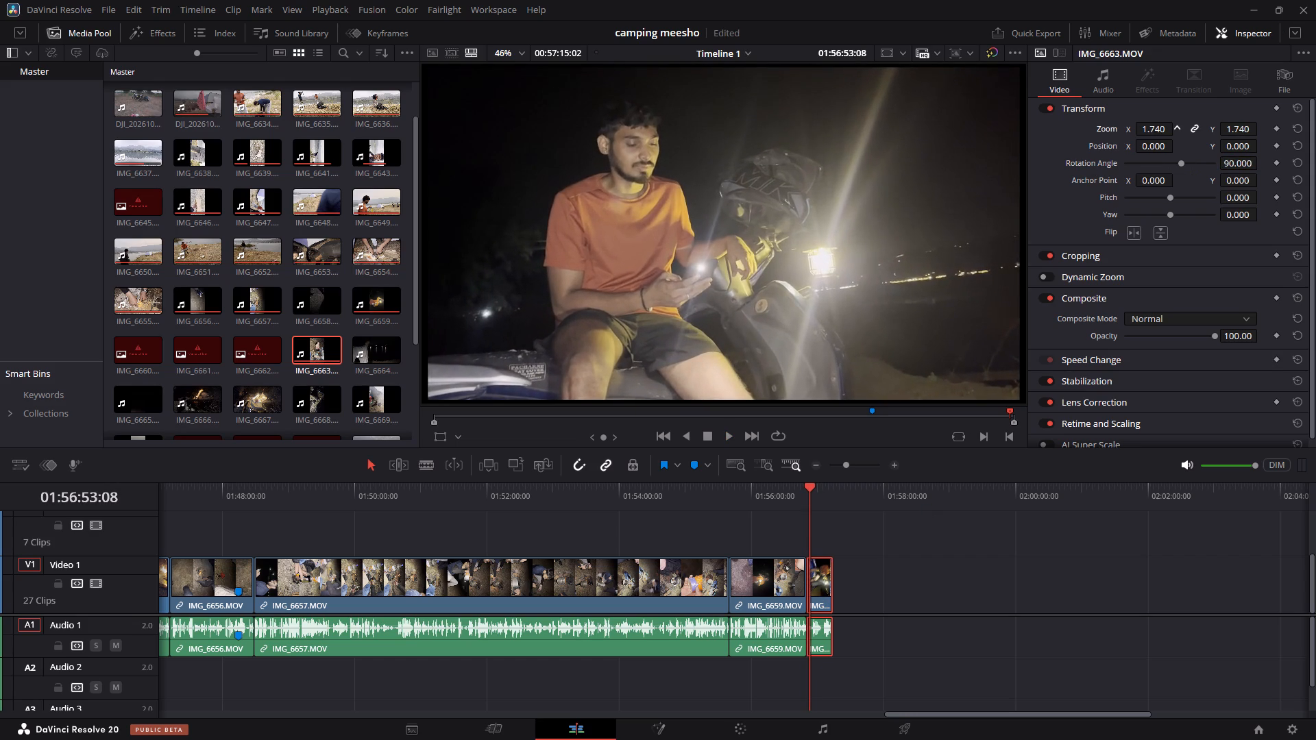
left_click_drag(1206, 140, 1208, 141)
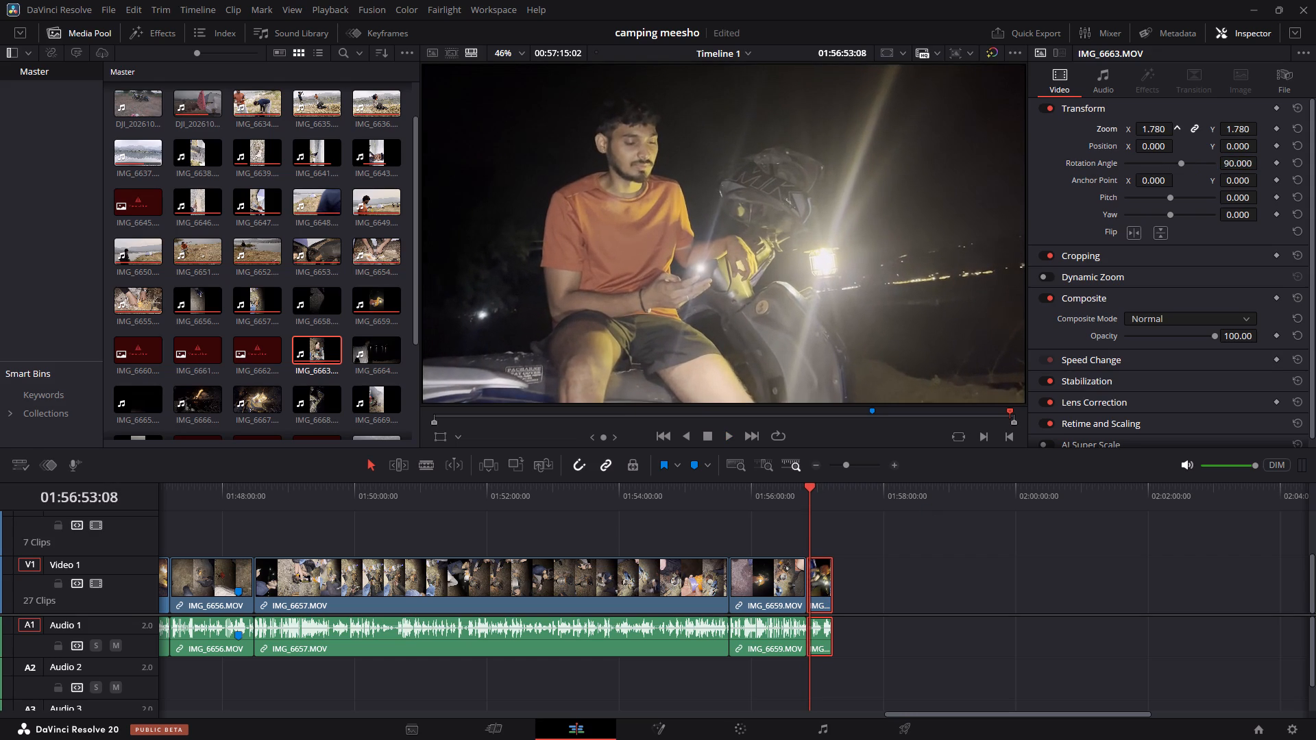
left_click_drag(1208, 141, 1209, 142)
left_click(1147, 131)
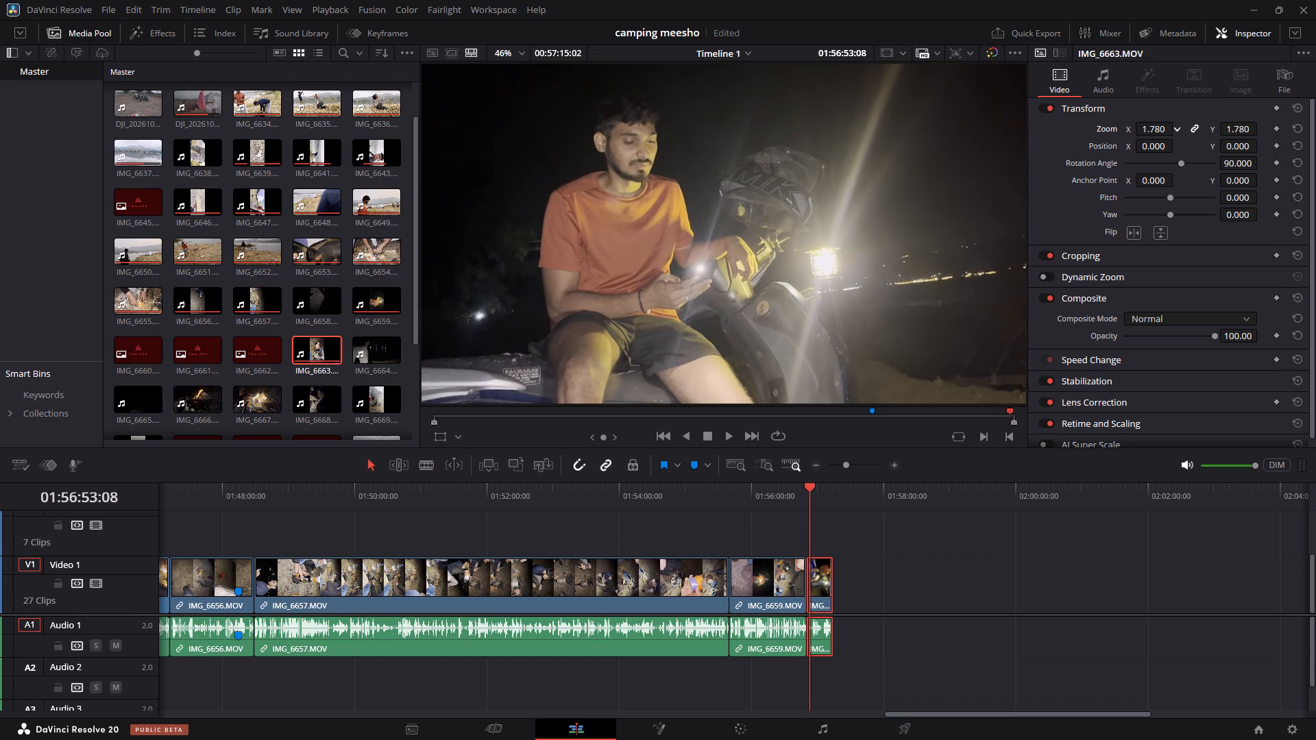
left_click(1041, 128)
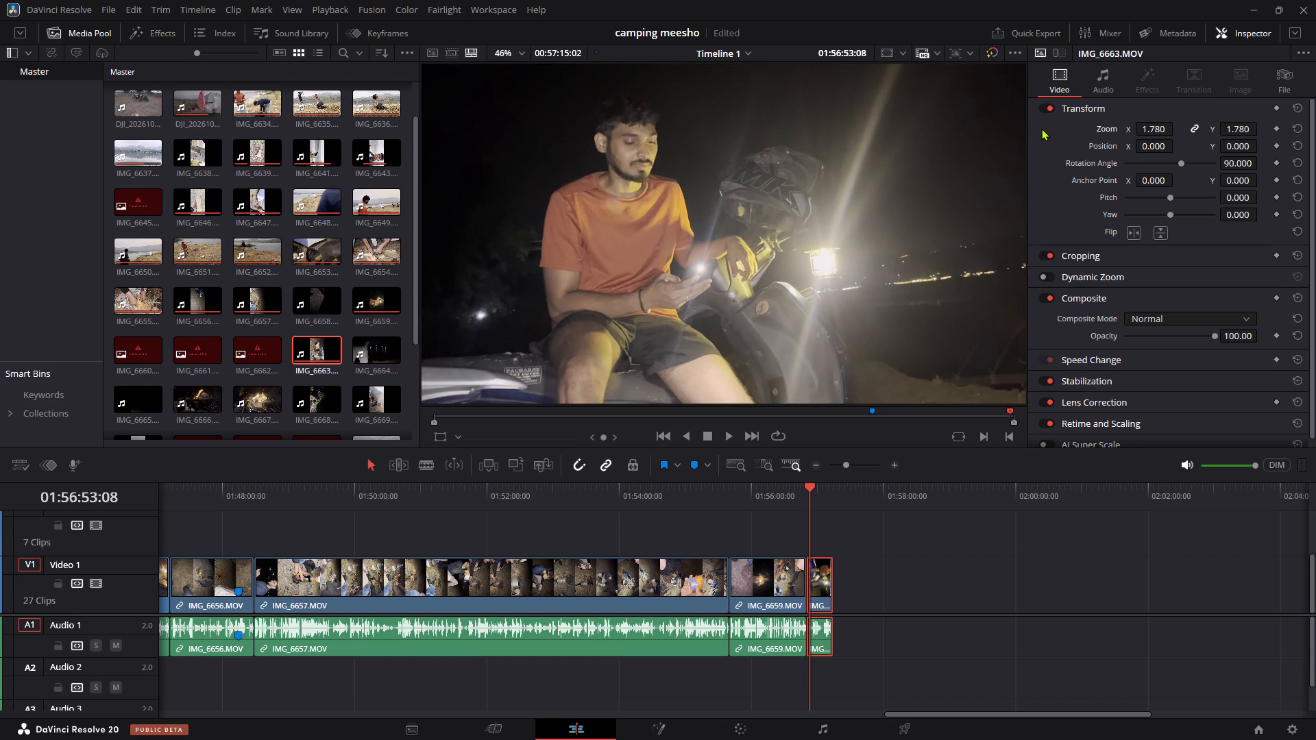
Add IMG_6664.MOV to Video 1 and butt it against the end of IMG_6663.MOV.
key("space")
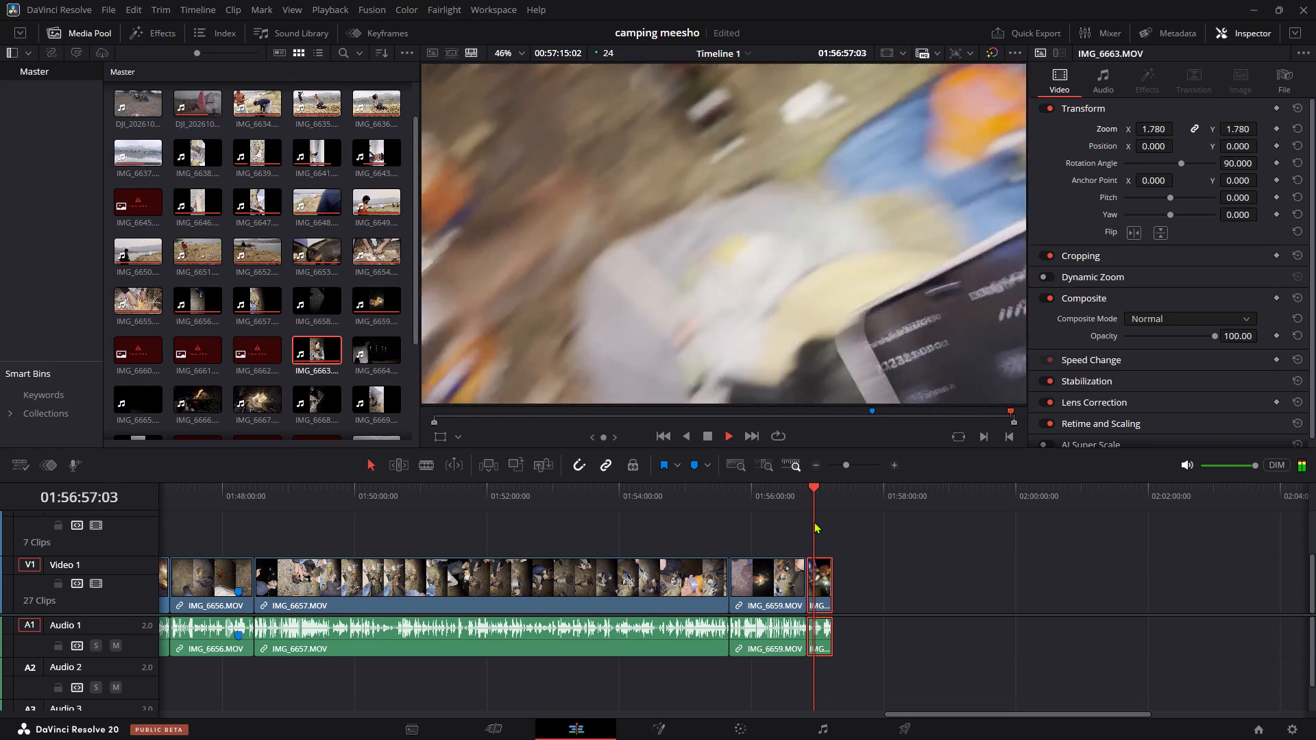
left_click(814, 521)
left_click(814, 521)
left_click_drag(369, 347, 502, 394)
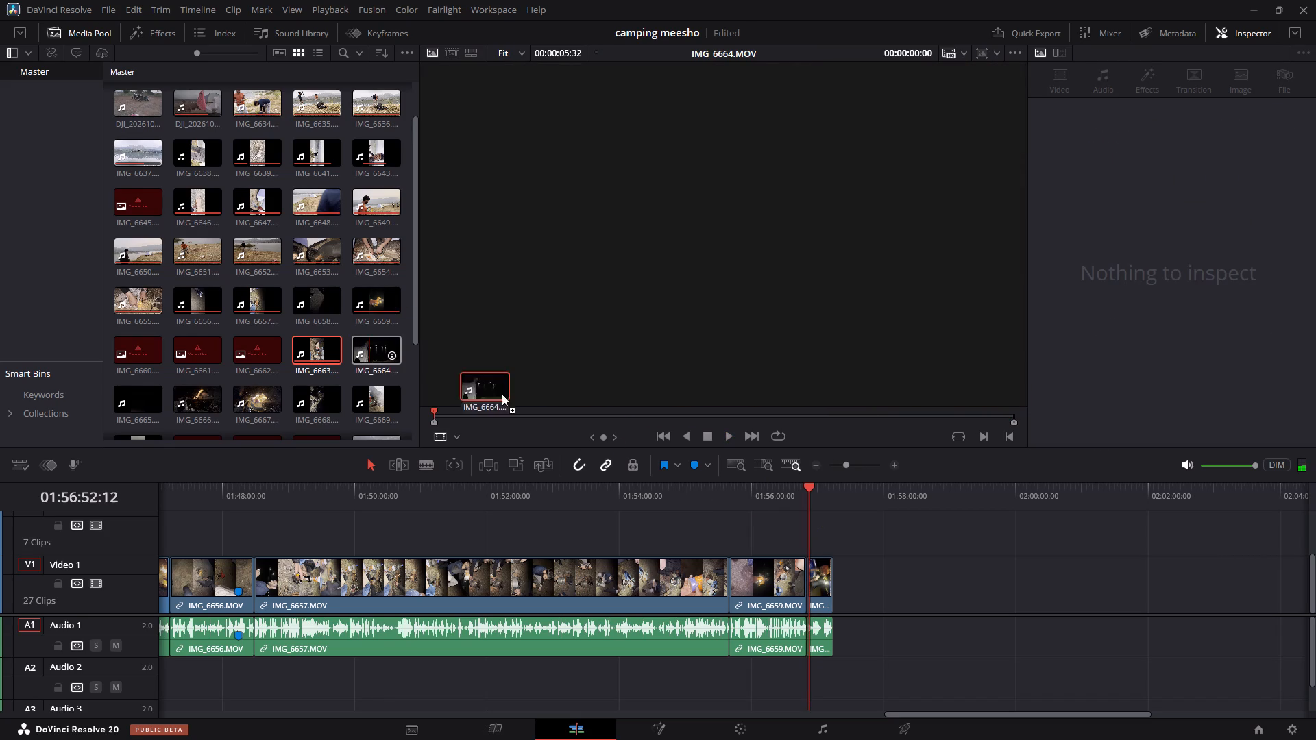
left_click_drag(502, 394, 869, 590)
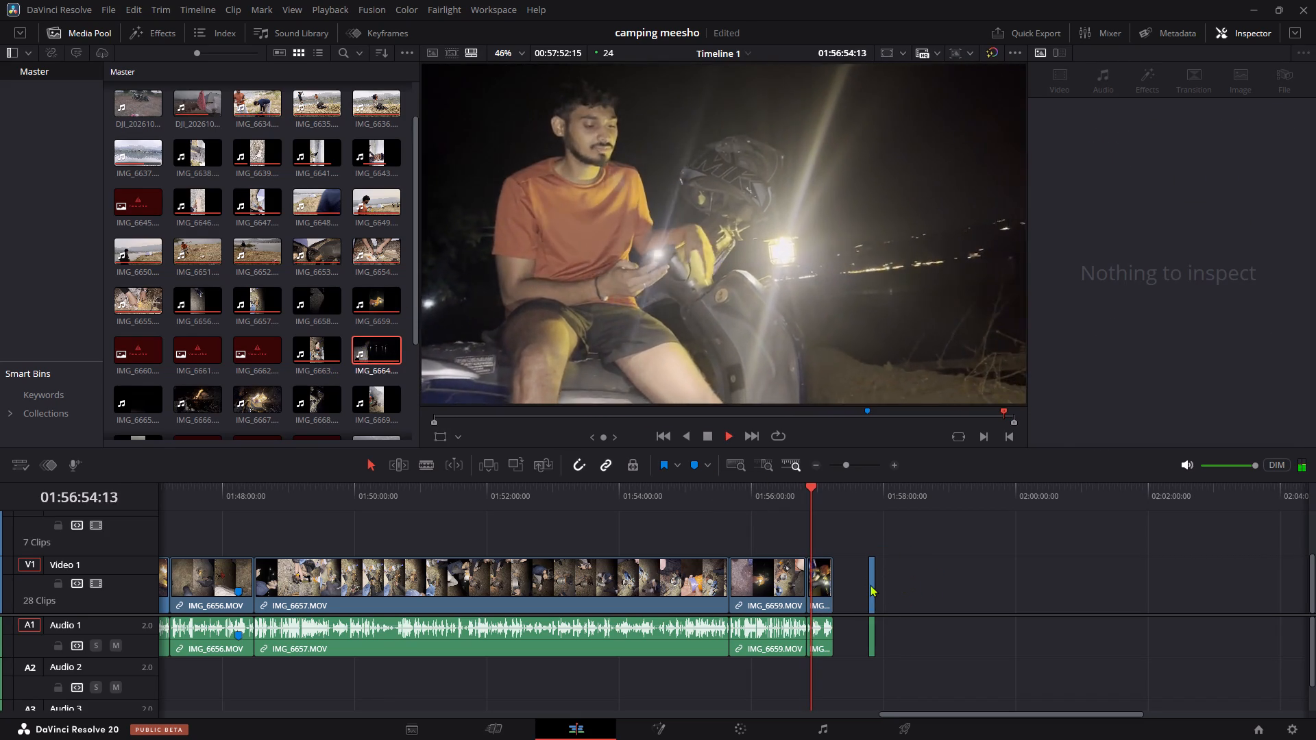
left_click_drag(870, 584, 840, 586)
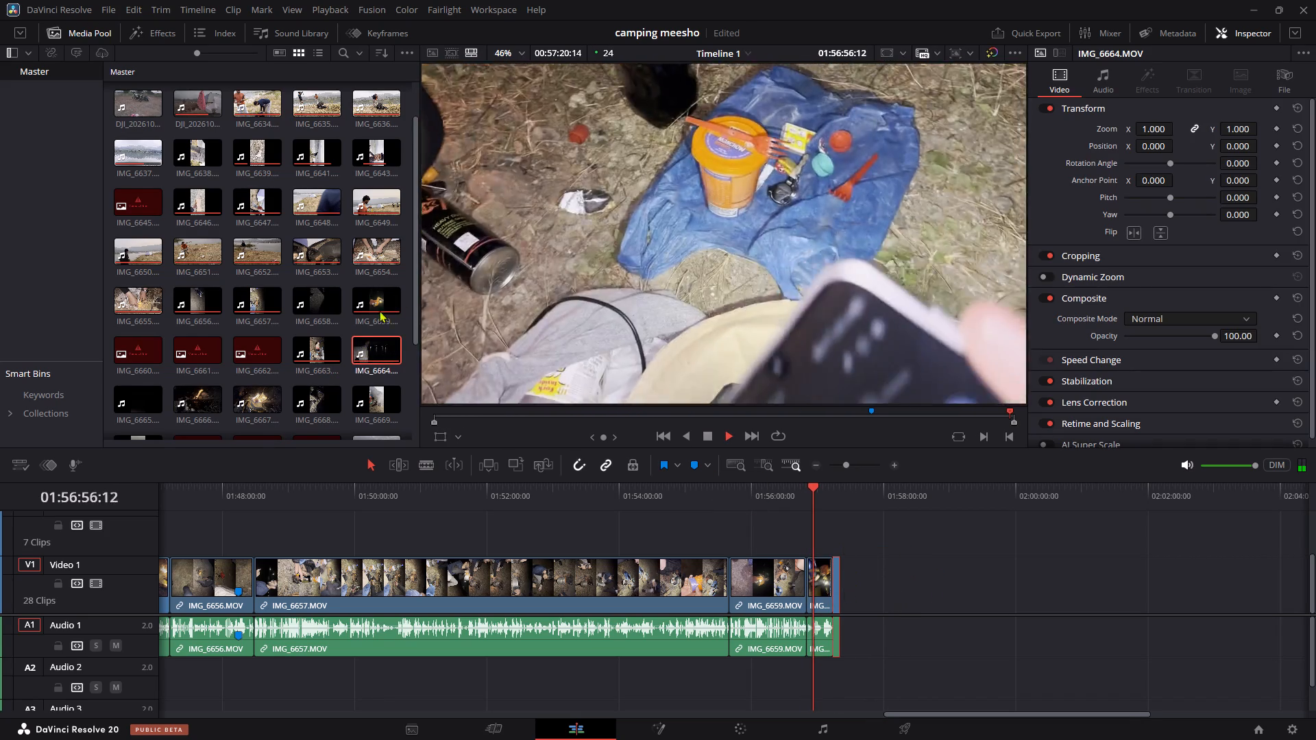
Add IMG_6665.MOV to Video 1 and butt it against the end of IMG_6664.MOV.
scroll(282, 269, "down", 2)
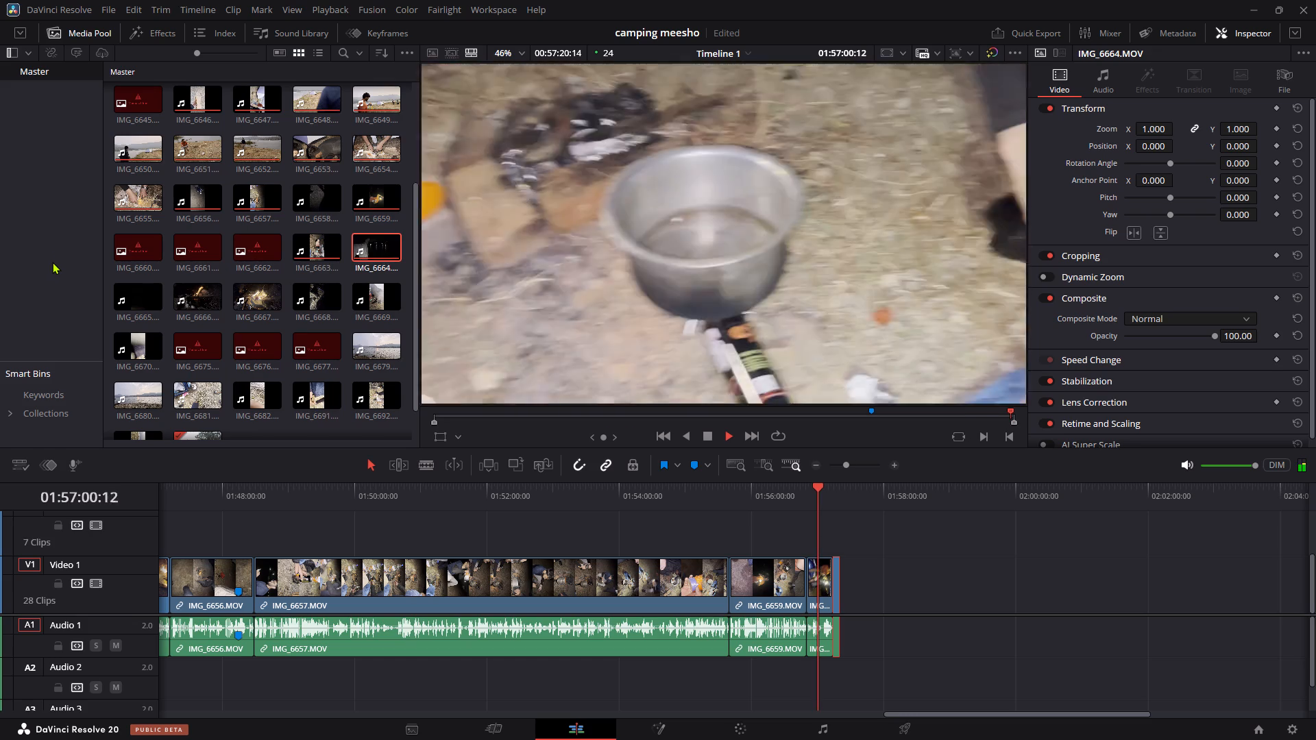
left_click_drag(101, 301, 106, 312)
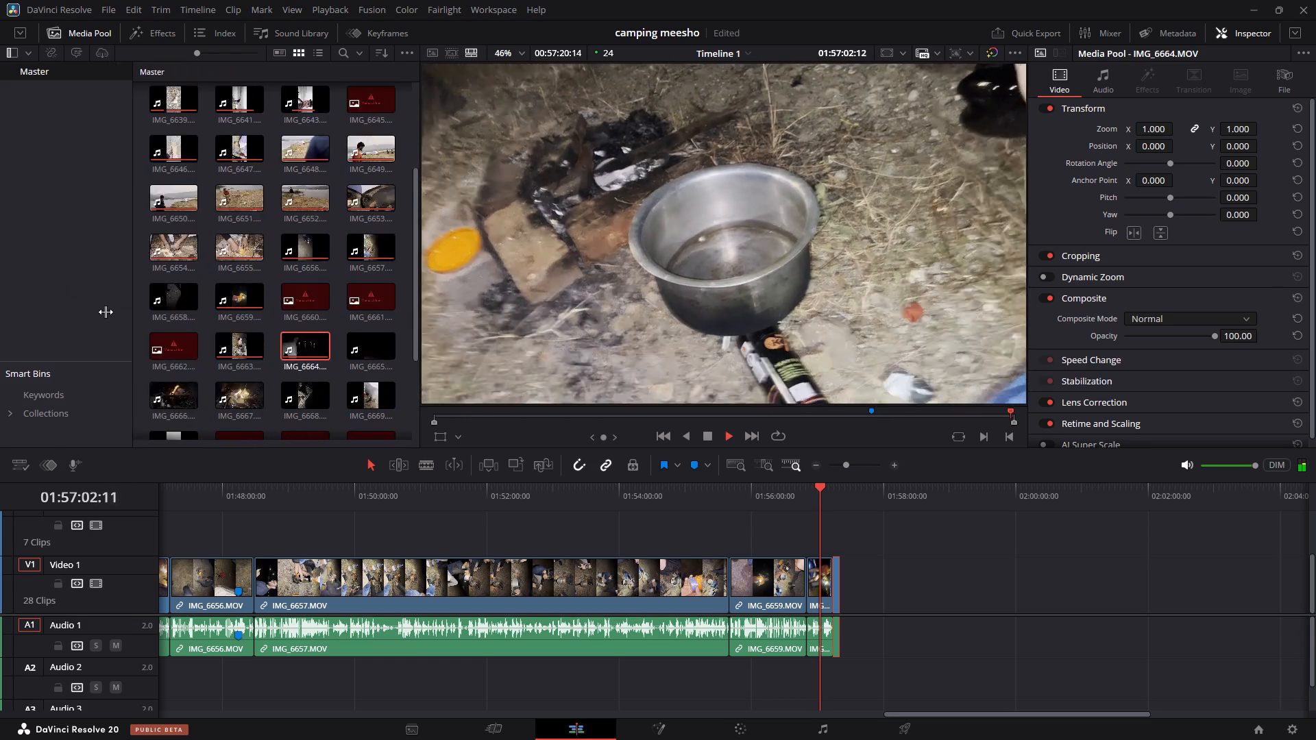
left_click_drag(106, 312, 95, 311)
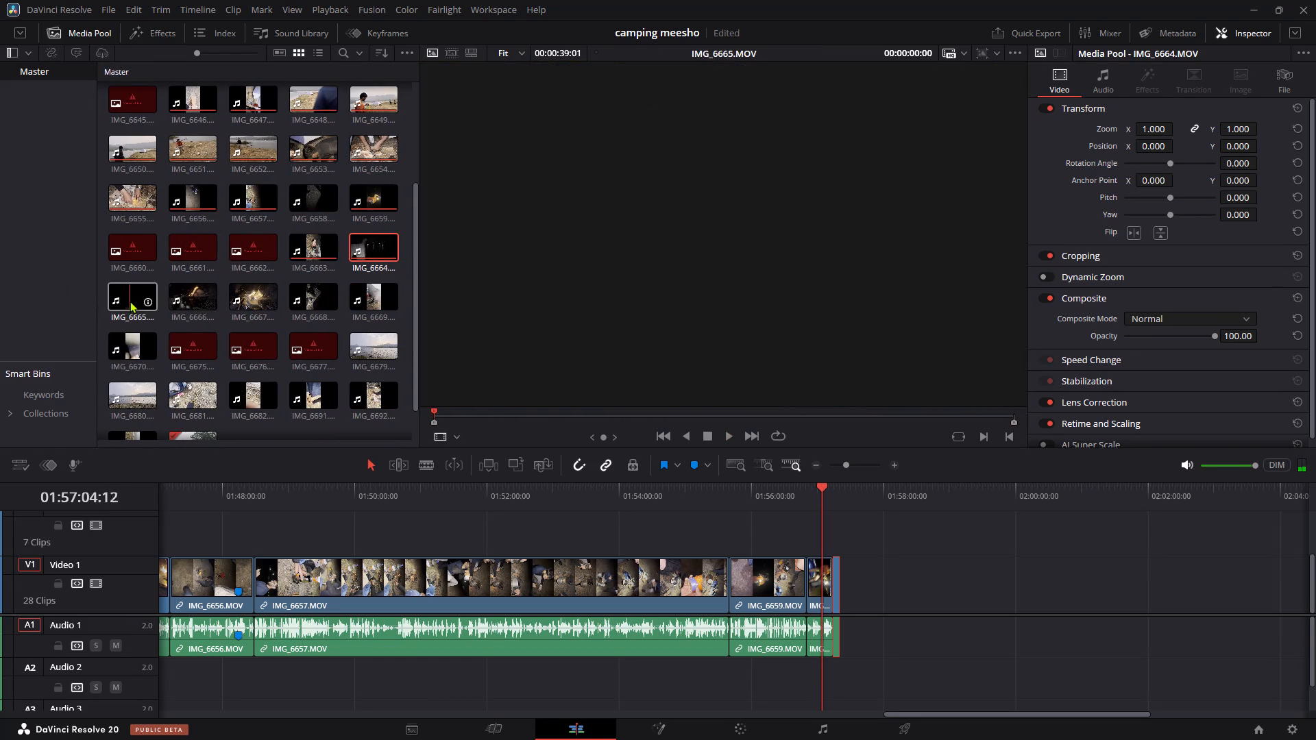
left_click_drag(130, 301, 875, 605)
left_click_drag(903, 587, 896, 587)
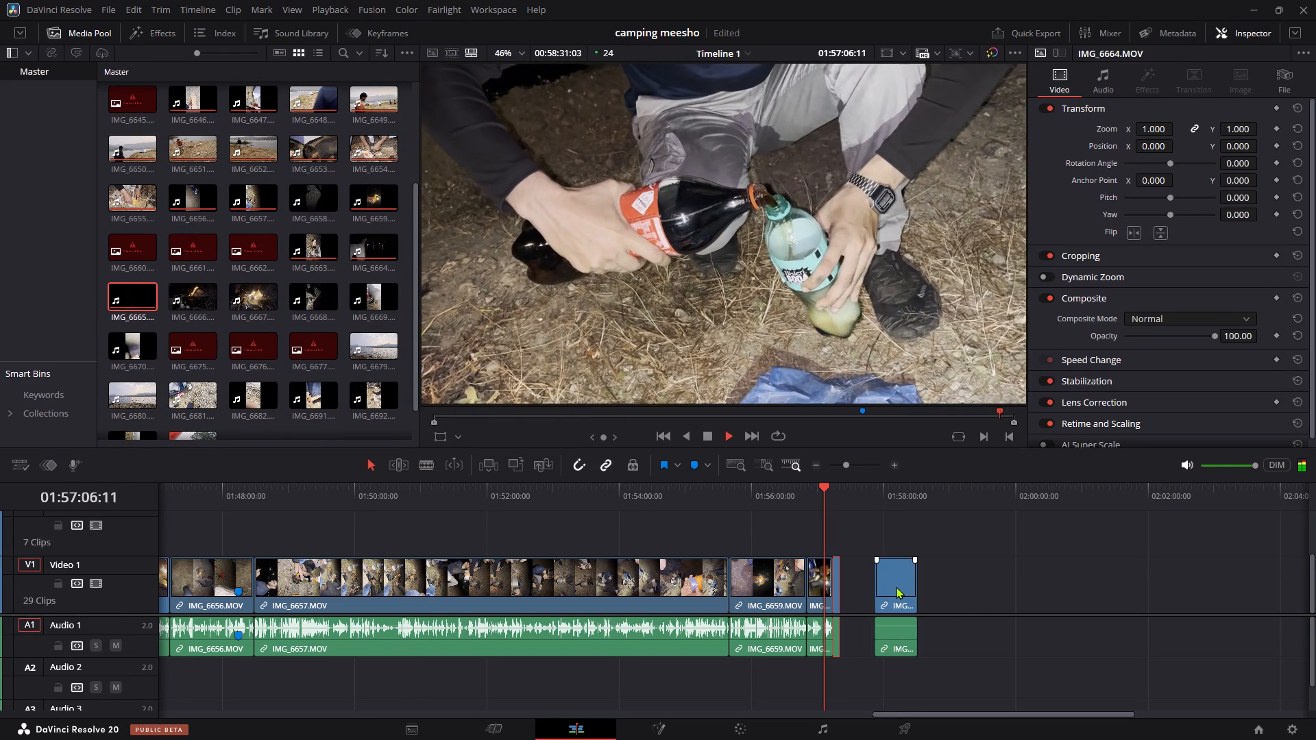
left_click_drag(896, 587, 875, 586)
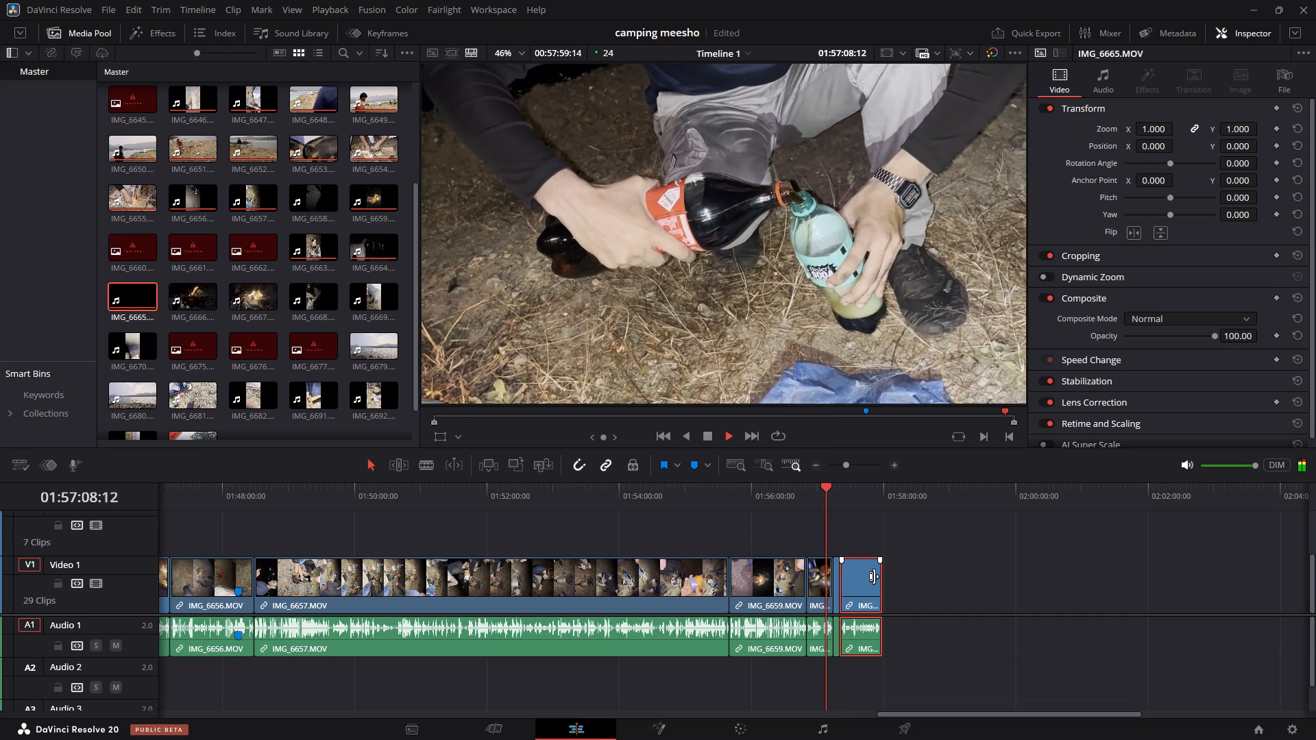
Add IMG_6666.MOV to Video 1 and butt it against the end of IMG_6665.MOV.
left_click_drag(190, 297, 939, 602)
left_click_drag(940, 584, 904, 584)
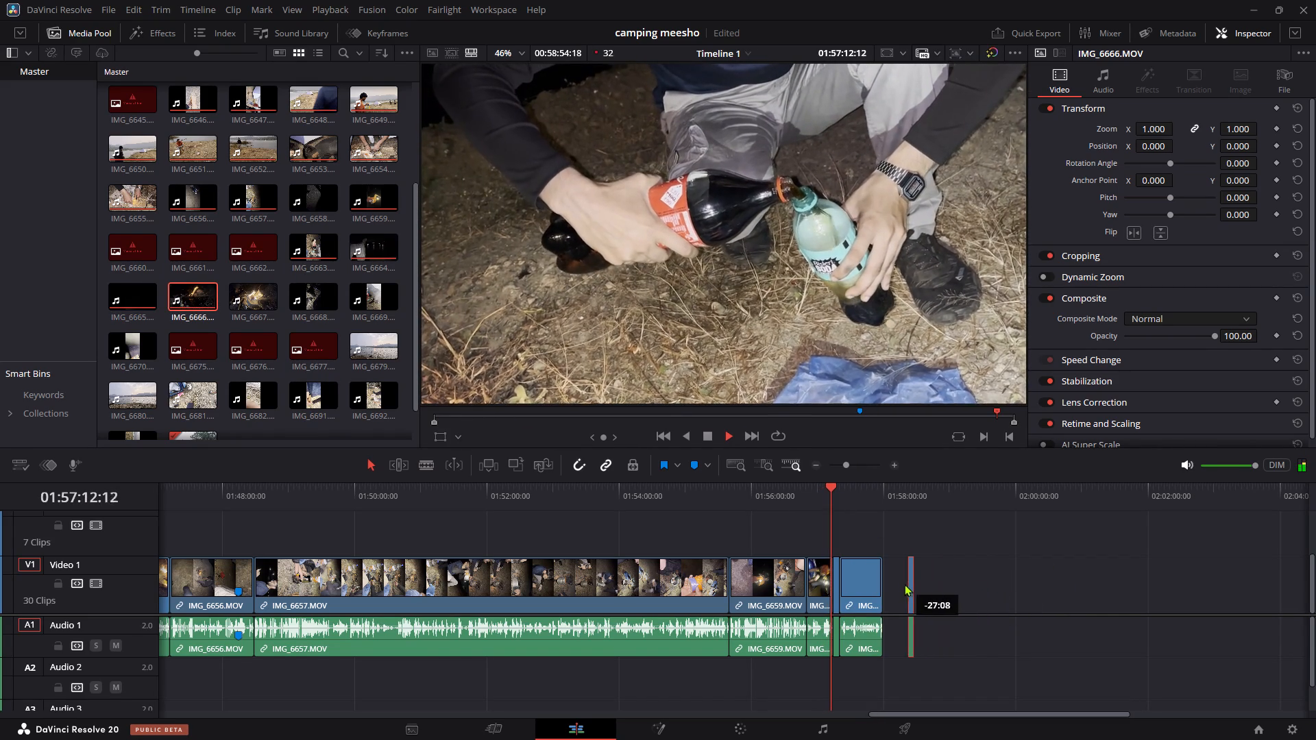
left_click_drag(904, 584, 889, 584)
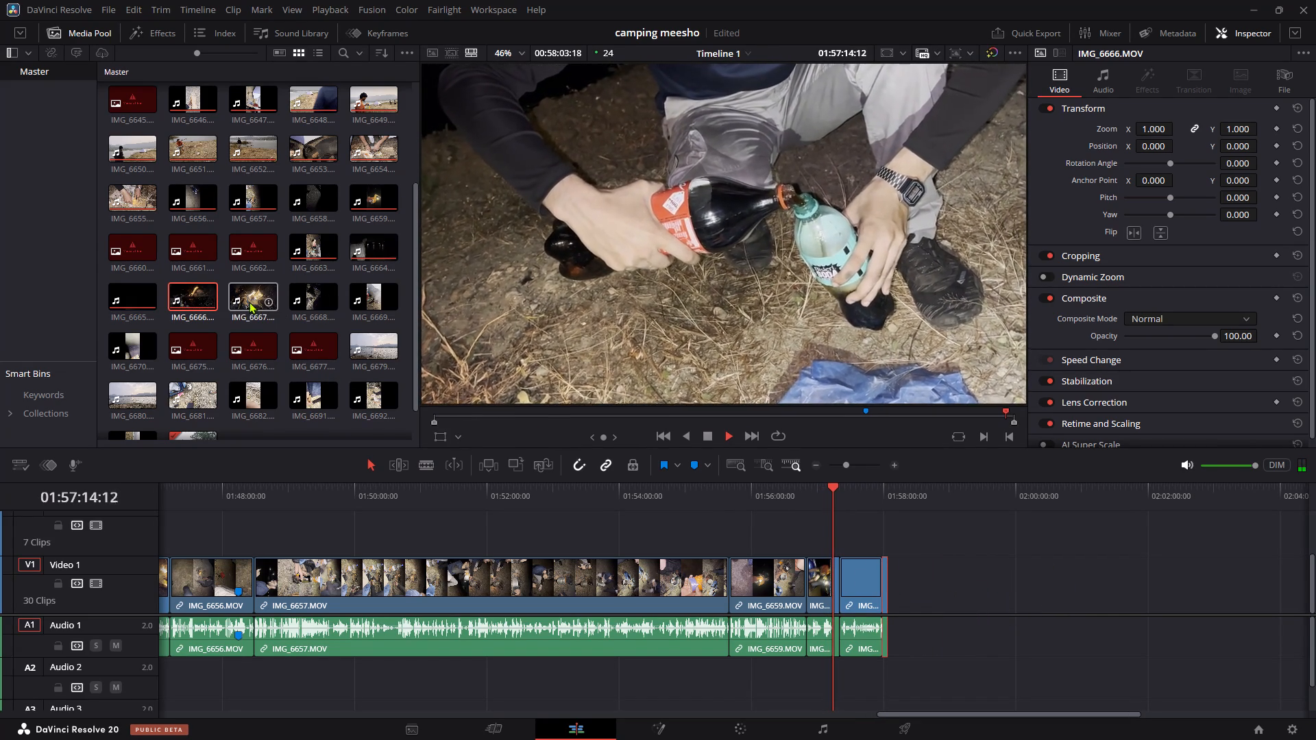
Add IMG_6667.MOV to Video 1 and butt it against the end of IMG_6666.MOV.
left_click_drag(249, 301, 945, 597)
left_click_drag(960, 587, 910, 587)
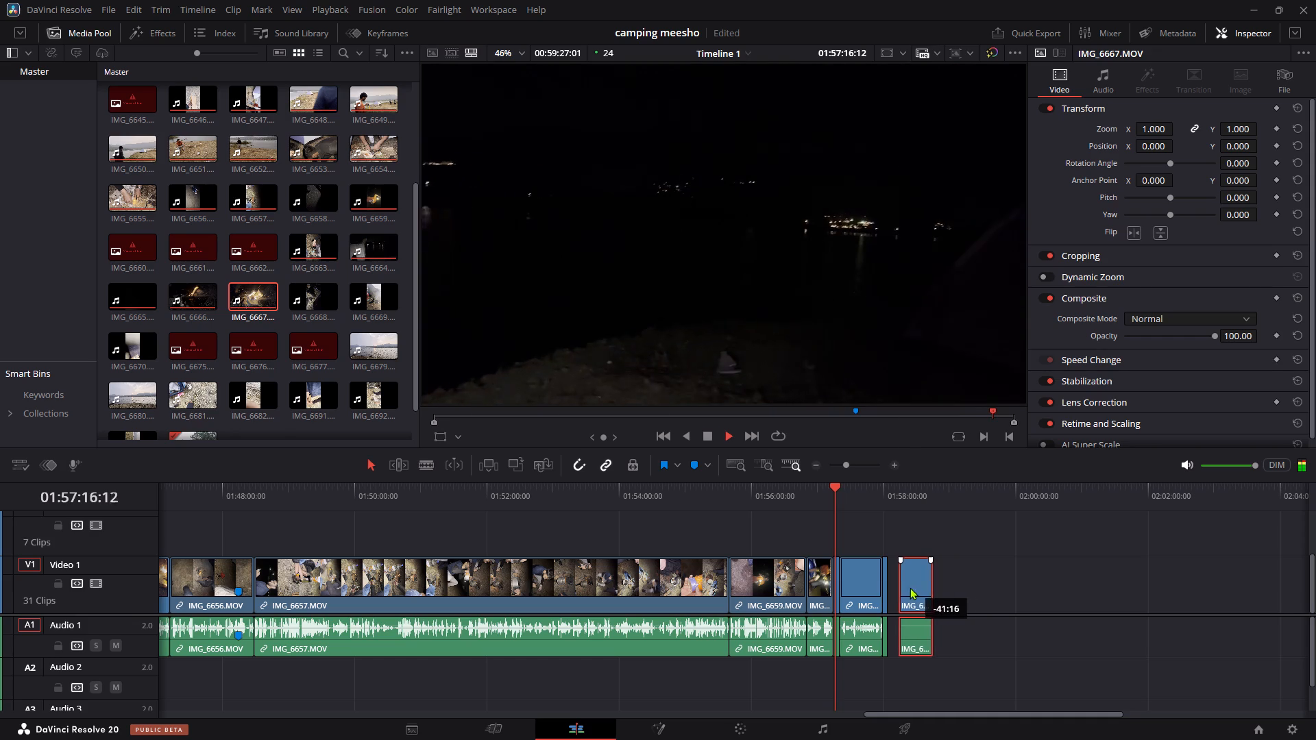
left_click_drag(910, 587, 907, 588)
Place IMG_6668.MOV on Video 1 past the end of IMG_6667.MOV, leaving a gap between them.
left_click_drag(321, 302, 1015, 599)
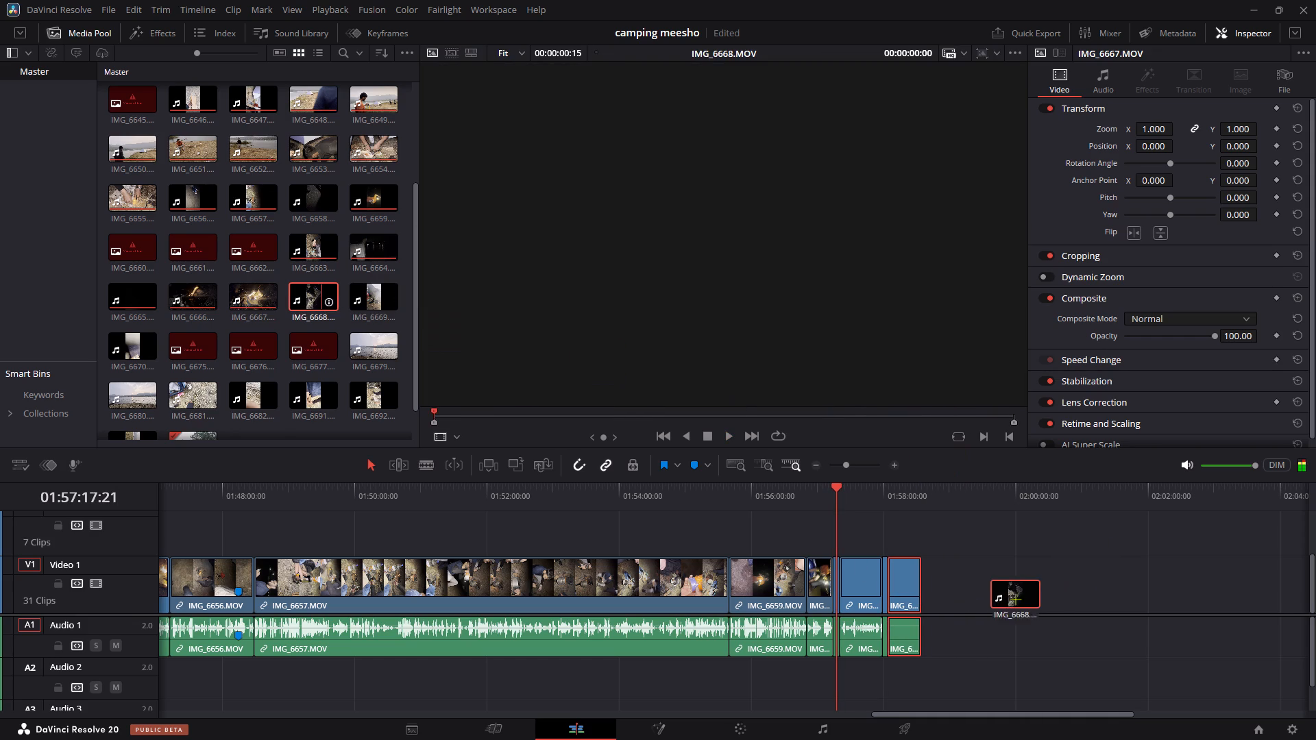
left_click_drag(1015, 599, 1002, 599)
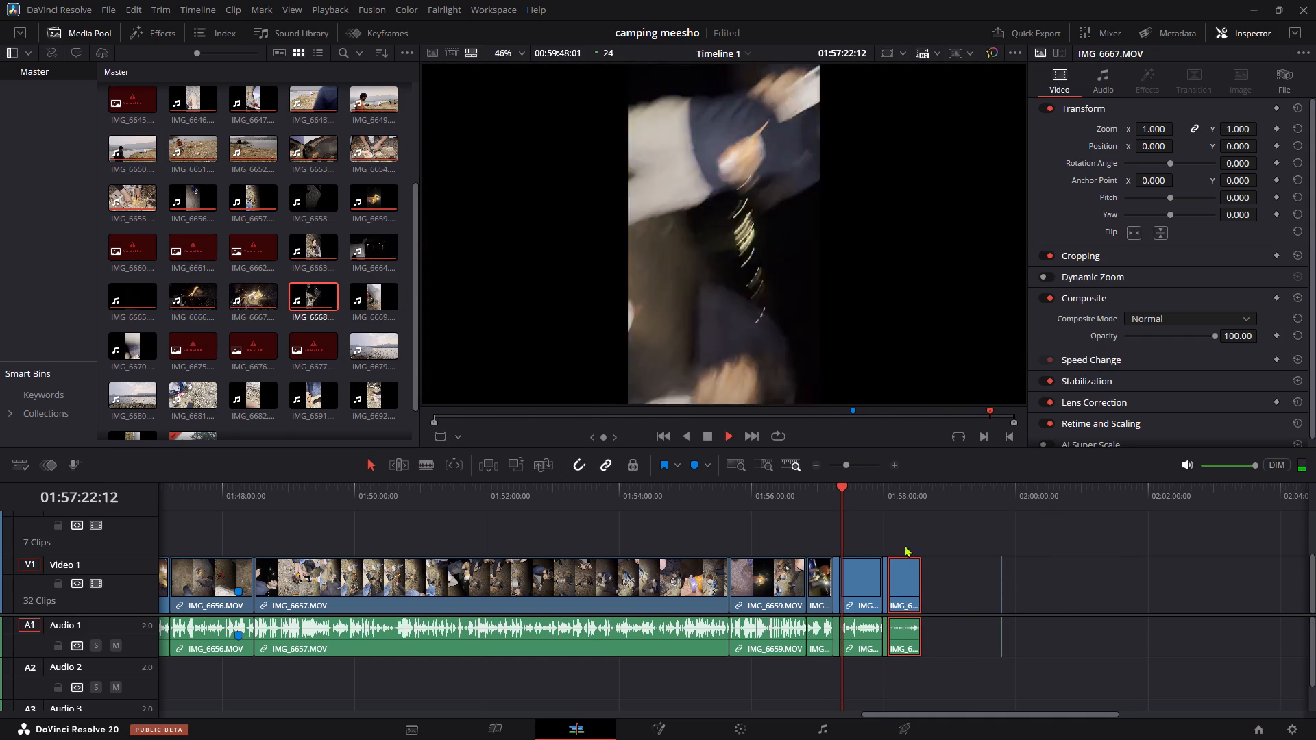
Set the rotation angle of IMG_6665.MOV to 90 to turn the sideways footage upright.
left_click_drag(846, 465, 857, 468)
left_click(787, 602)
double_click(1244, 165)
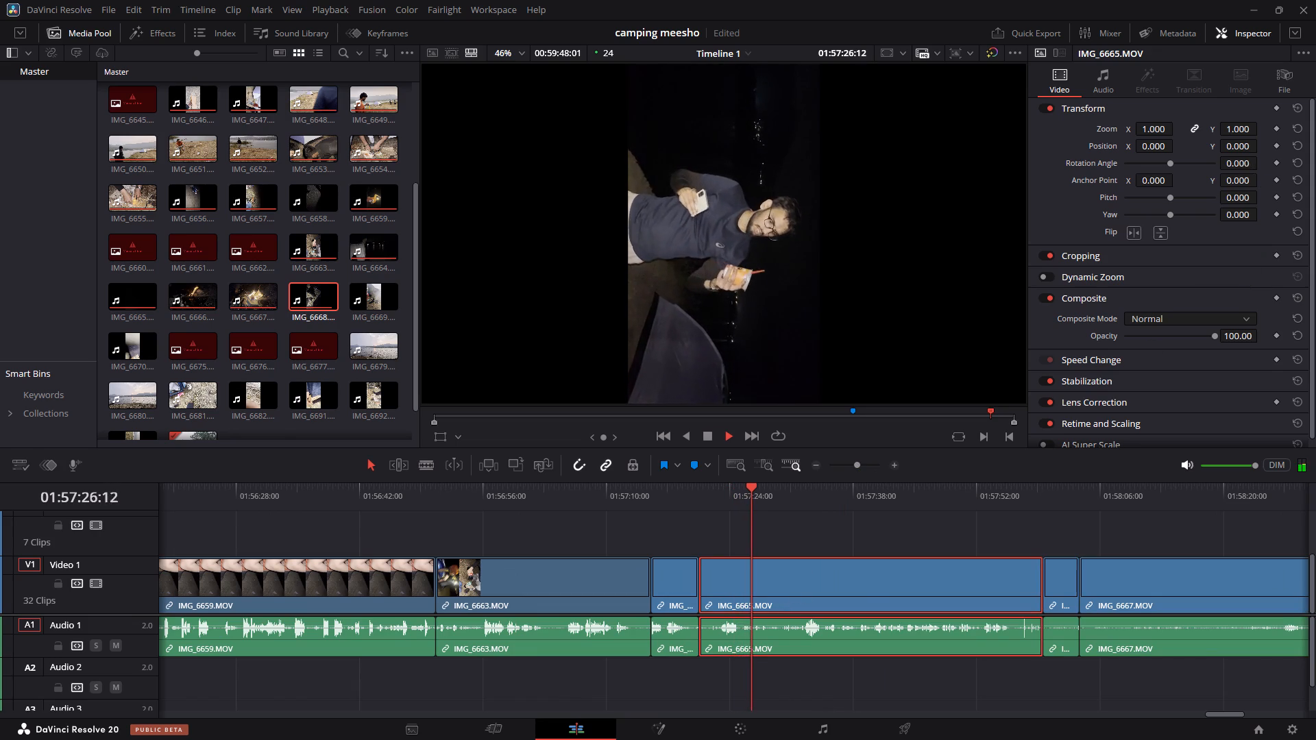
key("9")
key("0")
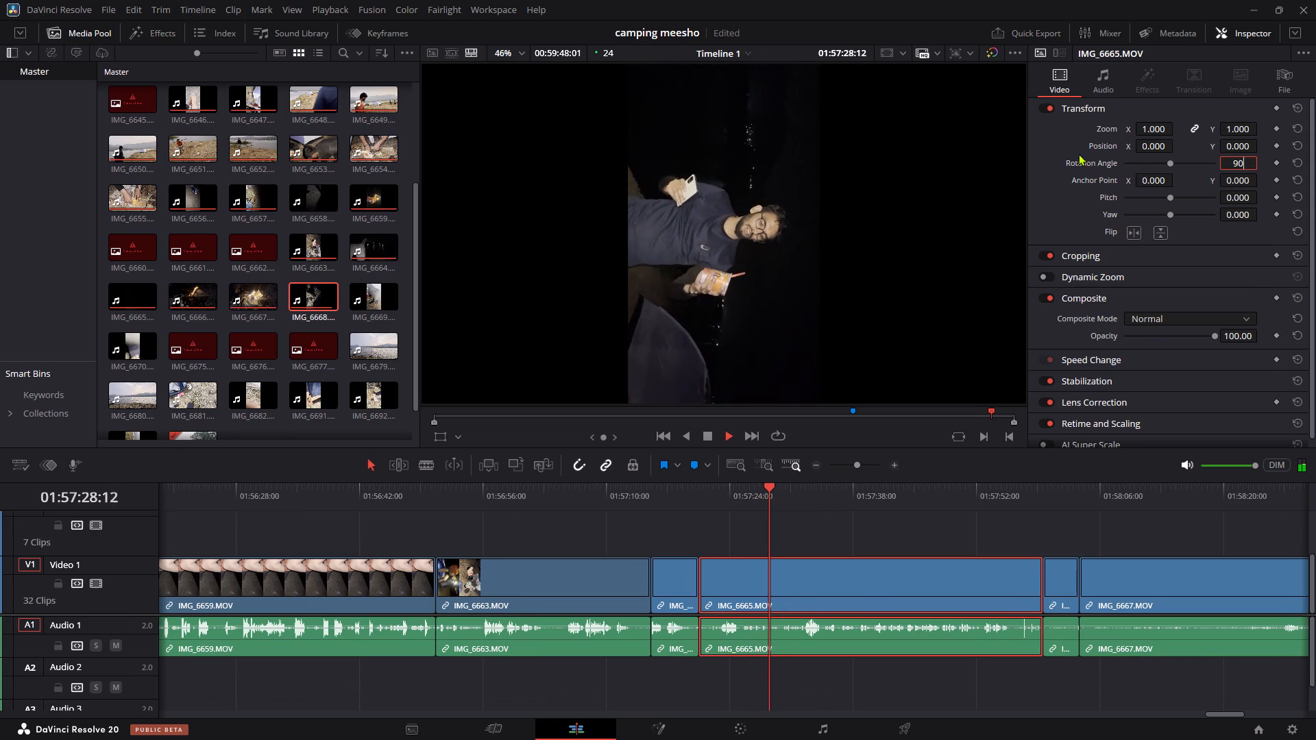
left_click(1064, 144)
Scale IMG_6665.MOV up to a linked zoom of 1.780 so the rotated footage fills the frame.
left_click_drag(1154, 129, 1170, 132)
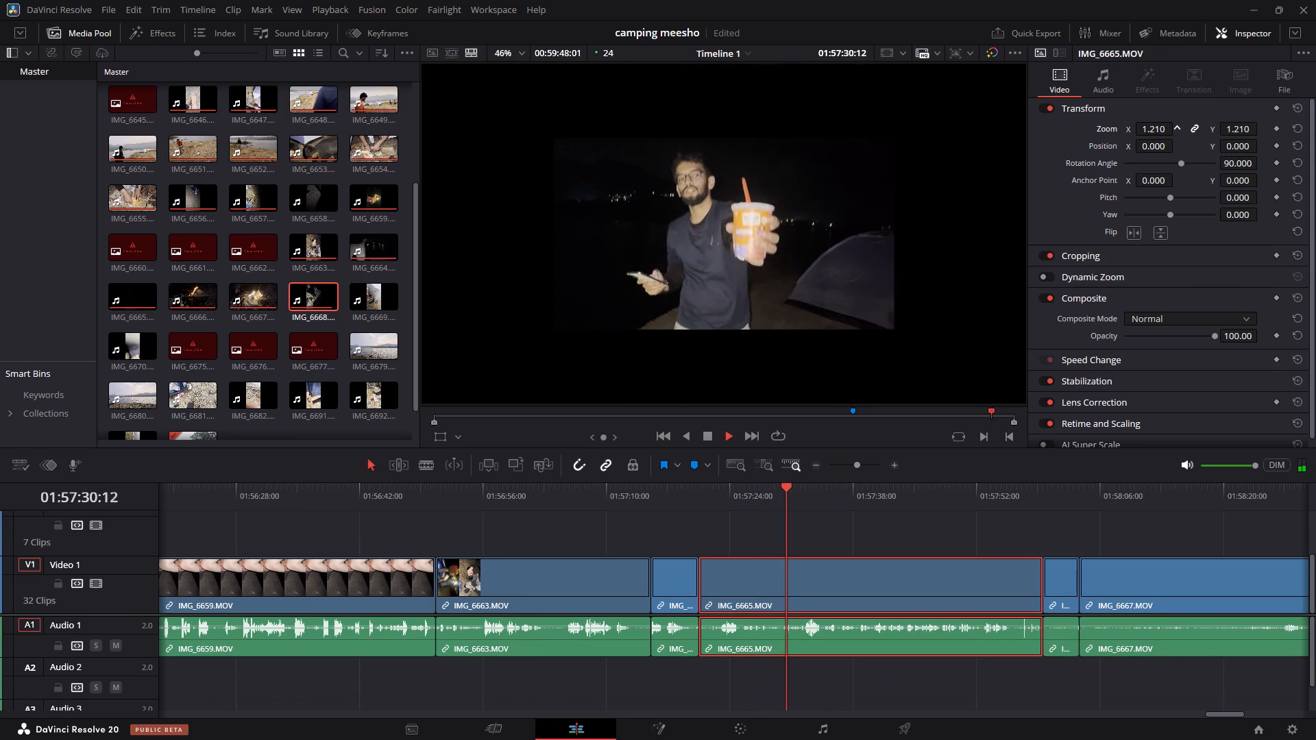
left_click_drag(1170, 132, 1236, 146)
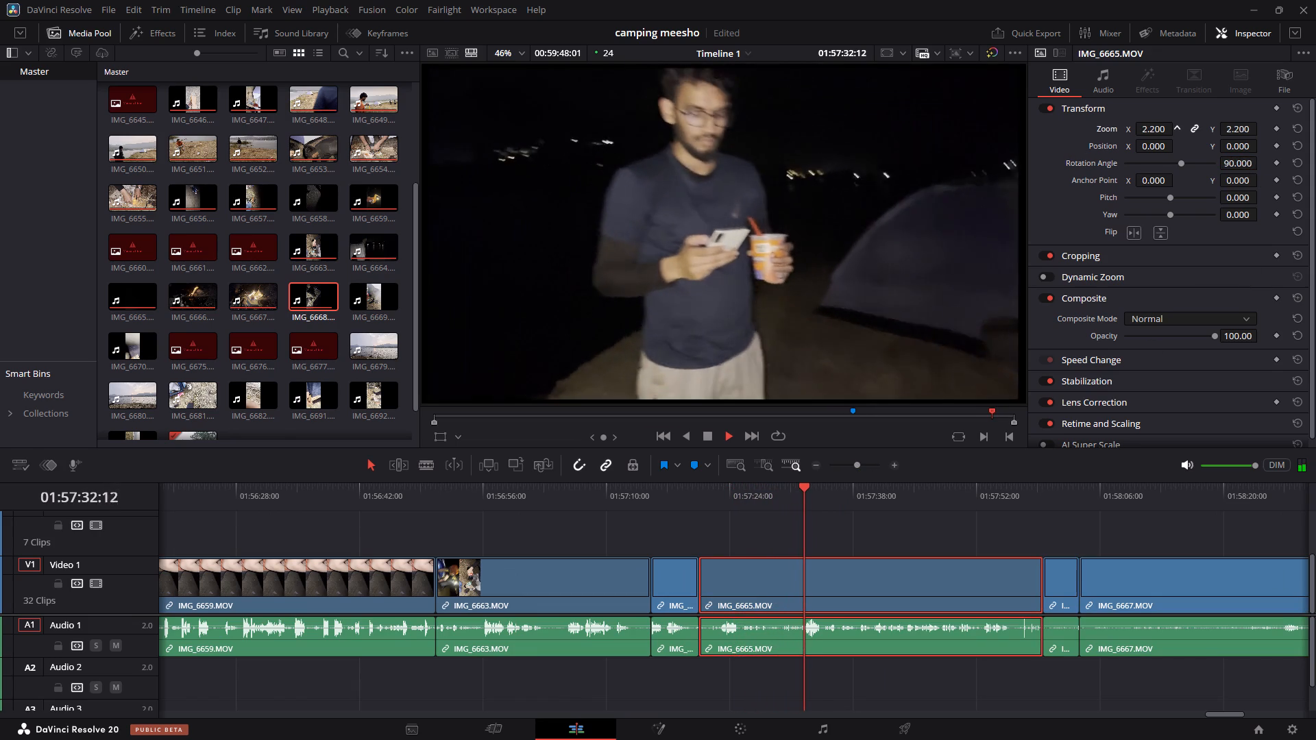
left_click_drag(1236, 146, 1229, 146)
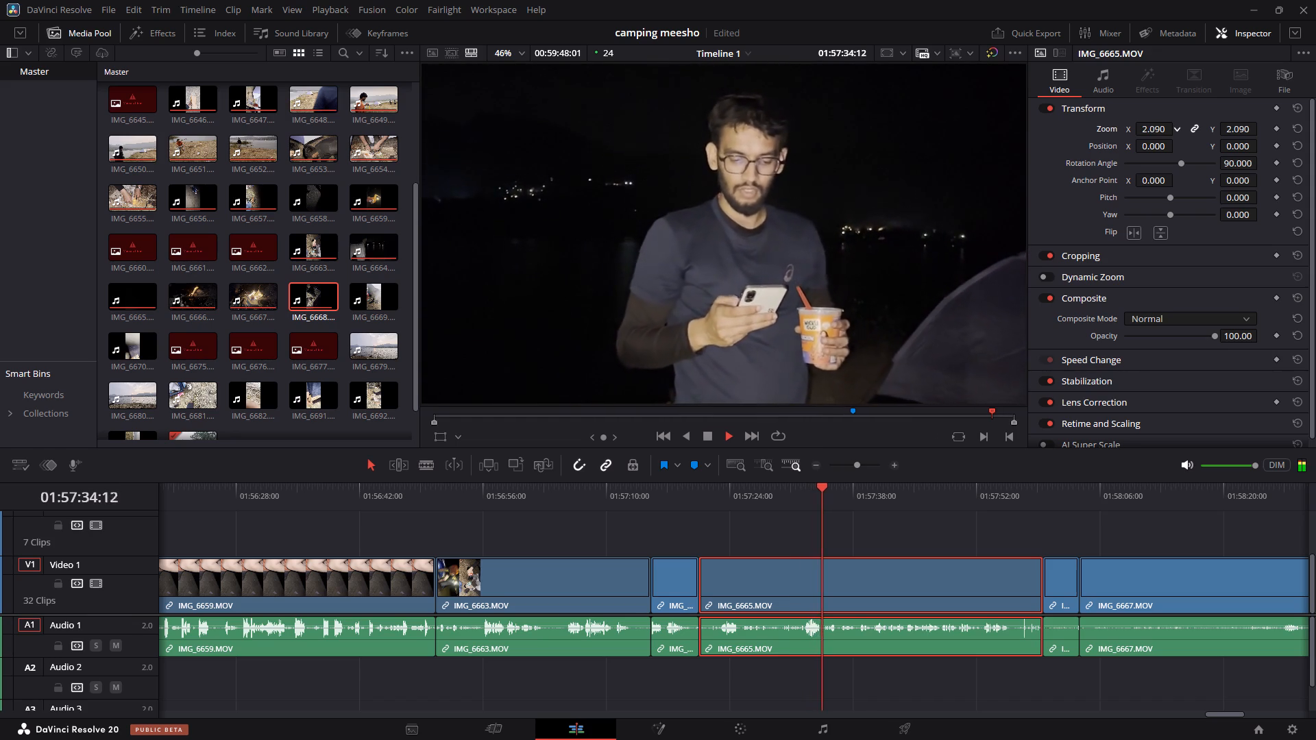
left_click_drag(1229, 146, 1216, 145)
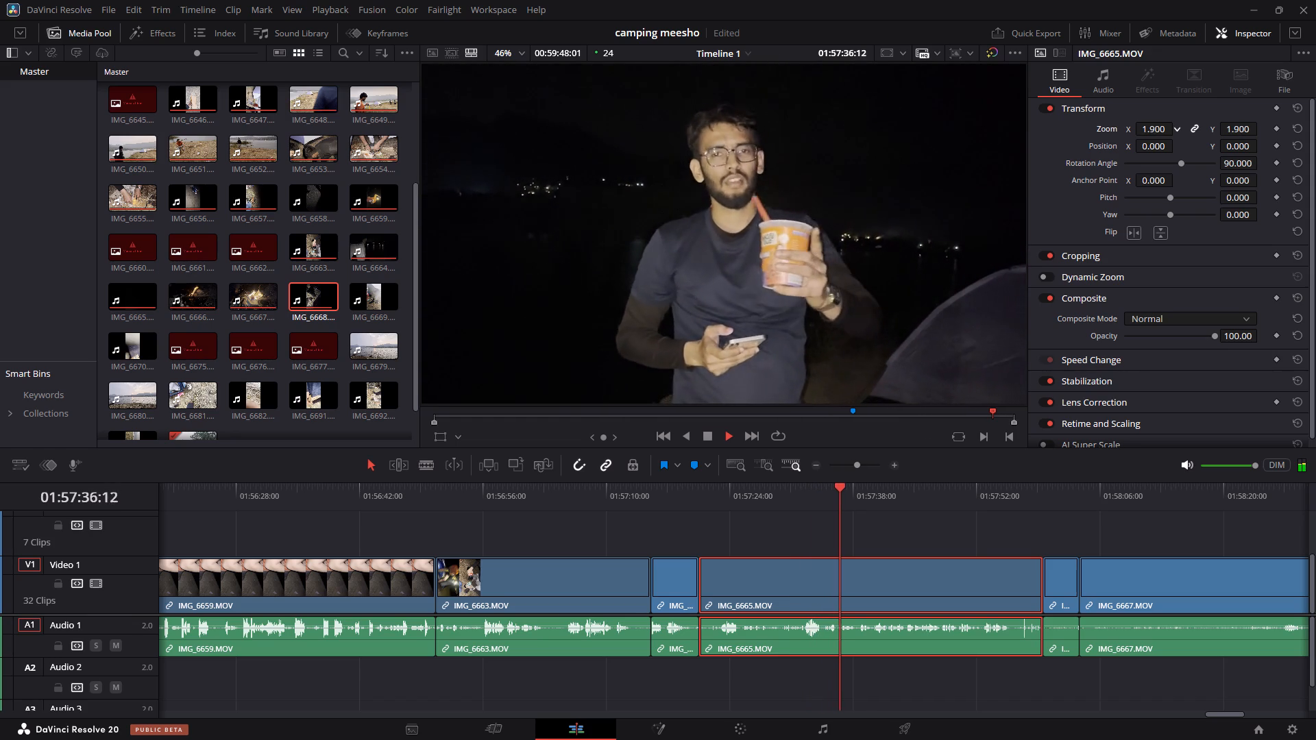
left_click_drag(1216, 145, 1208, 142)
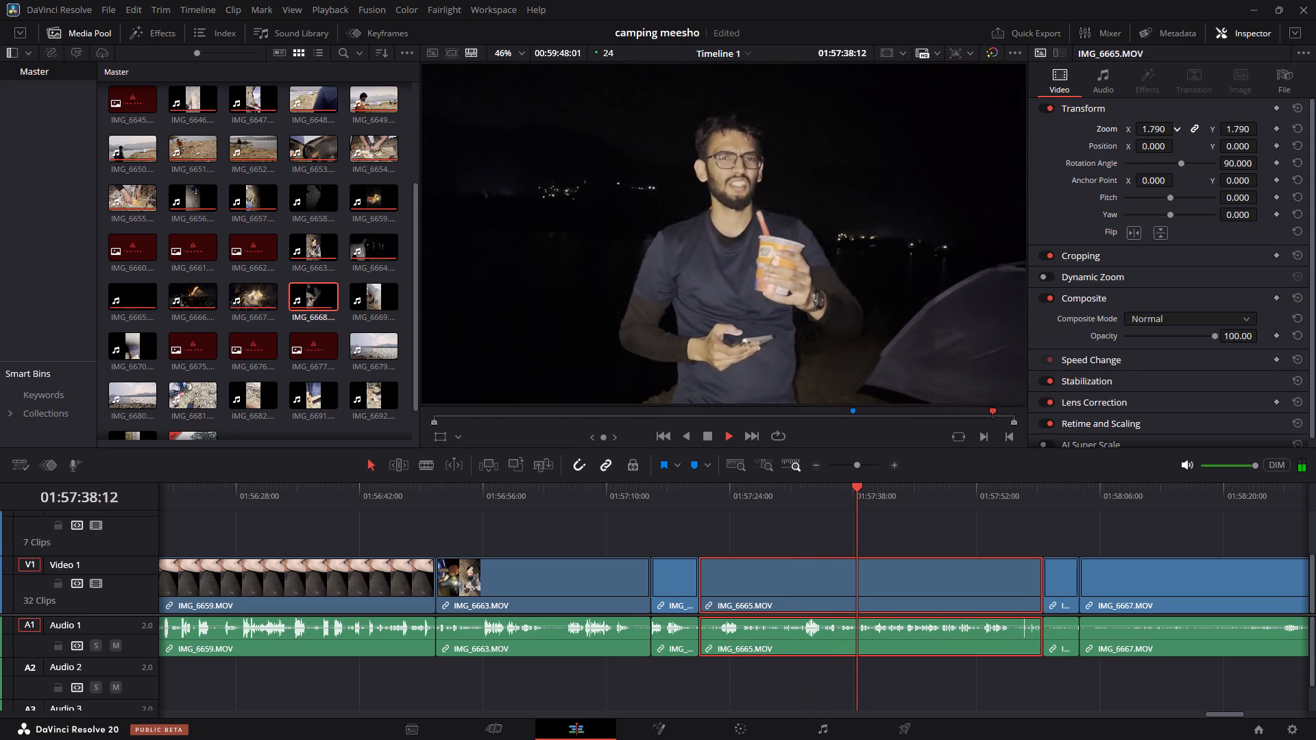
left_click_drag(1208, 142, 1205, 140)
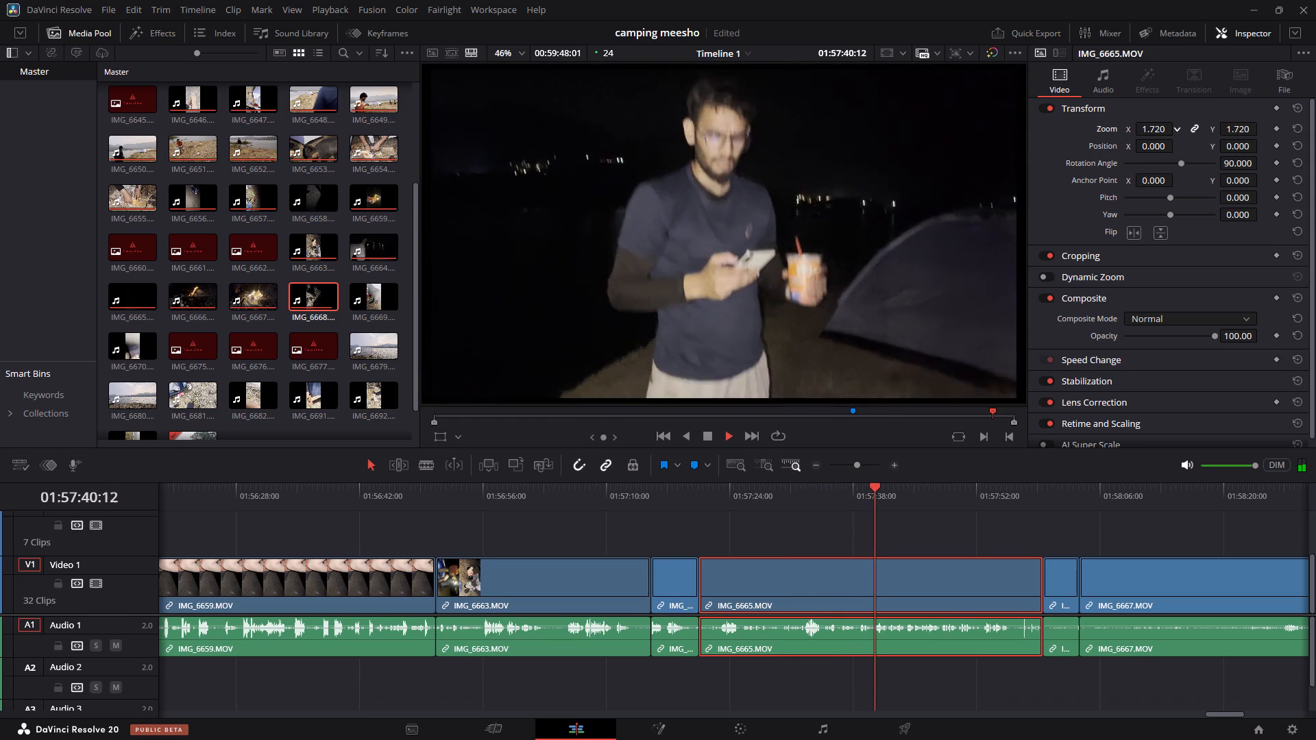
left_click_drag(1205, 140, 1207, 140)
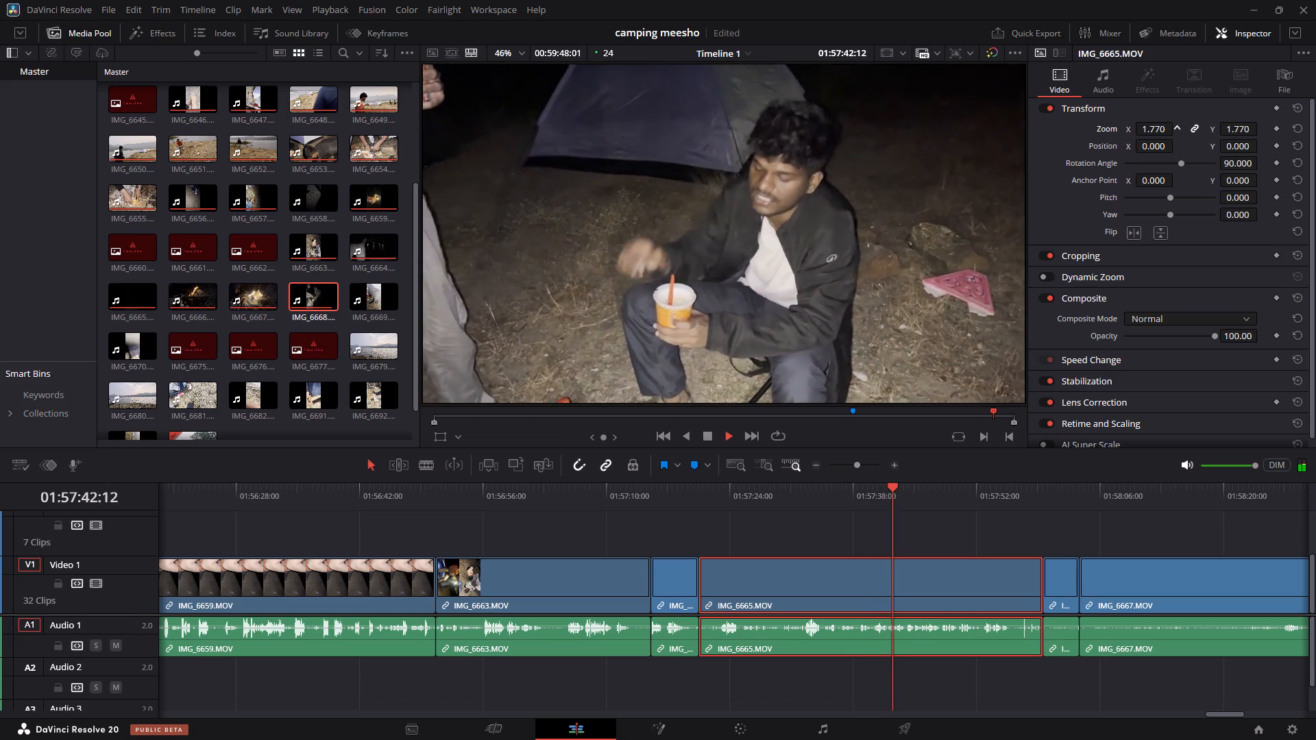
left_click_drag(1207, 140, 1208, 140)
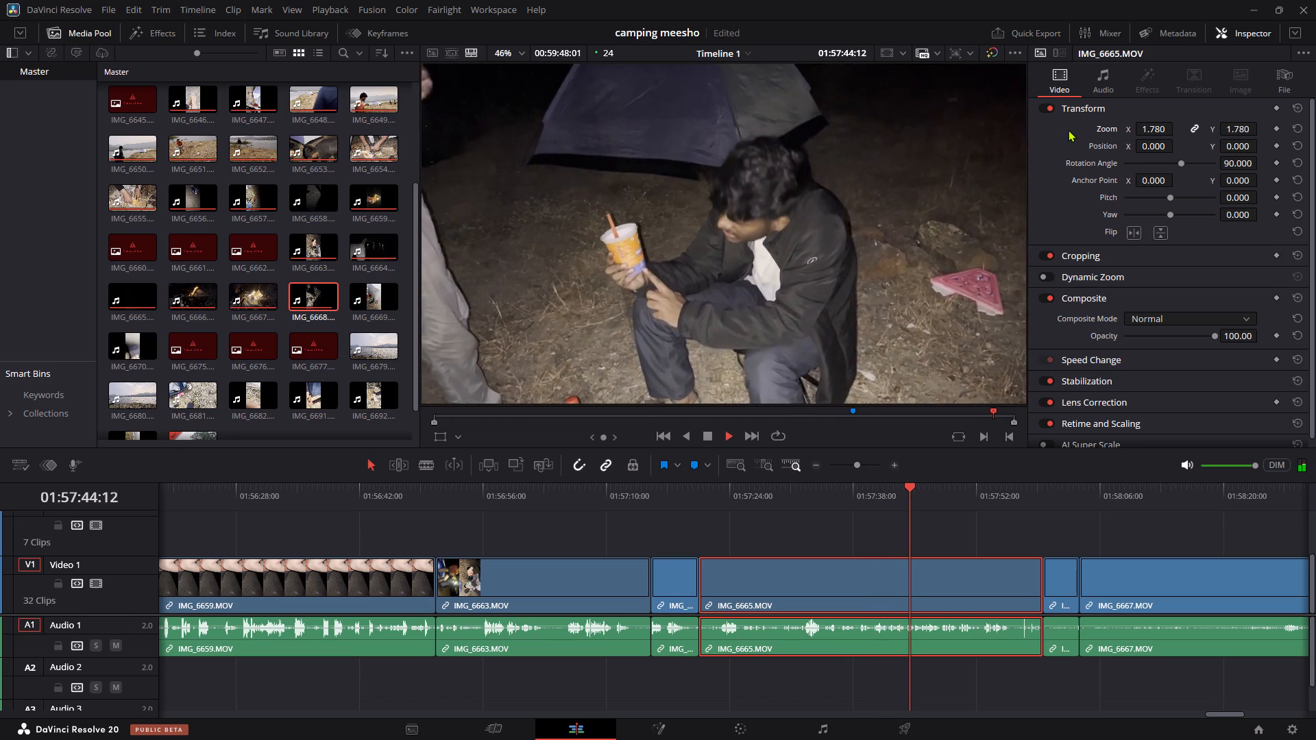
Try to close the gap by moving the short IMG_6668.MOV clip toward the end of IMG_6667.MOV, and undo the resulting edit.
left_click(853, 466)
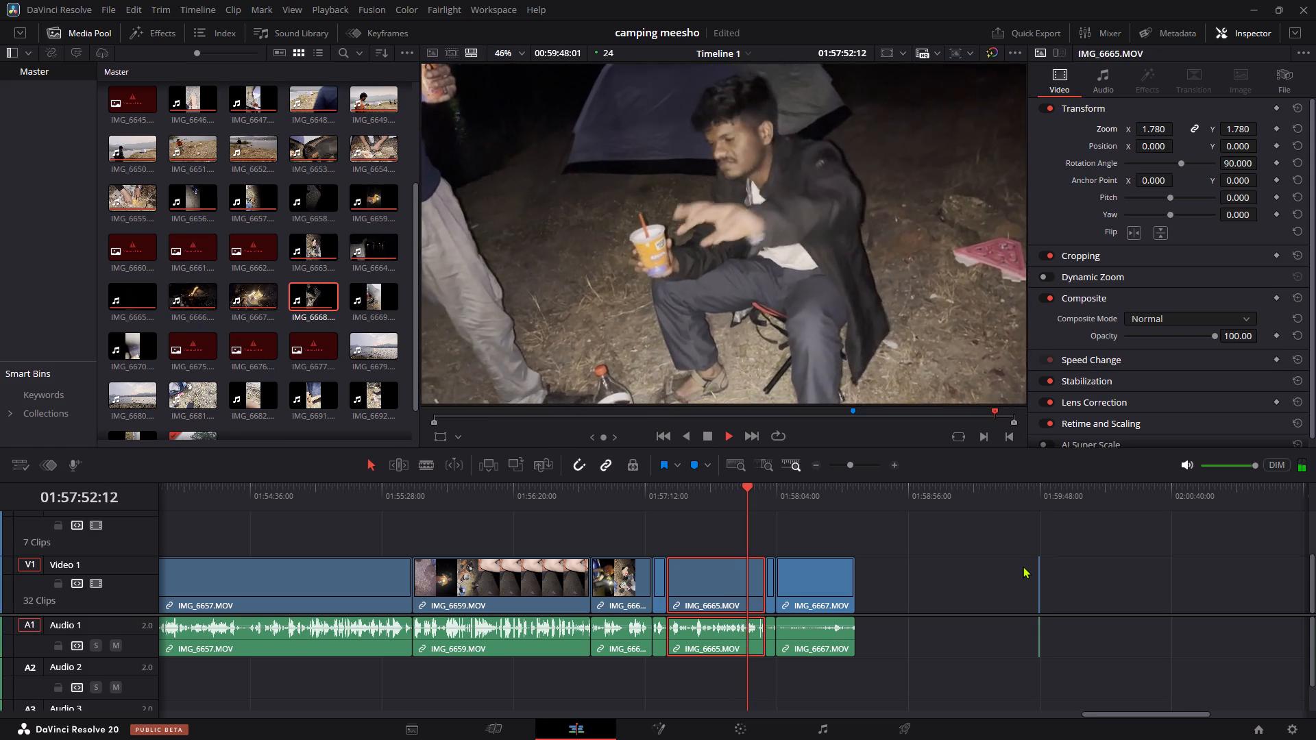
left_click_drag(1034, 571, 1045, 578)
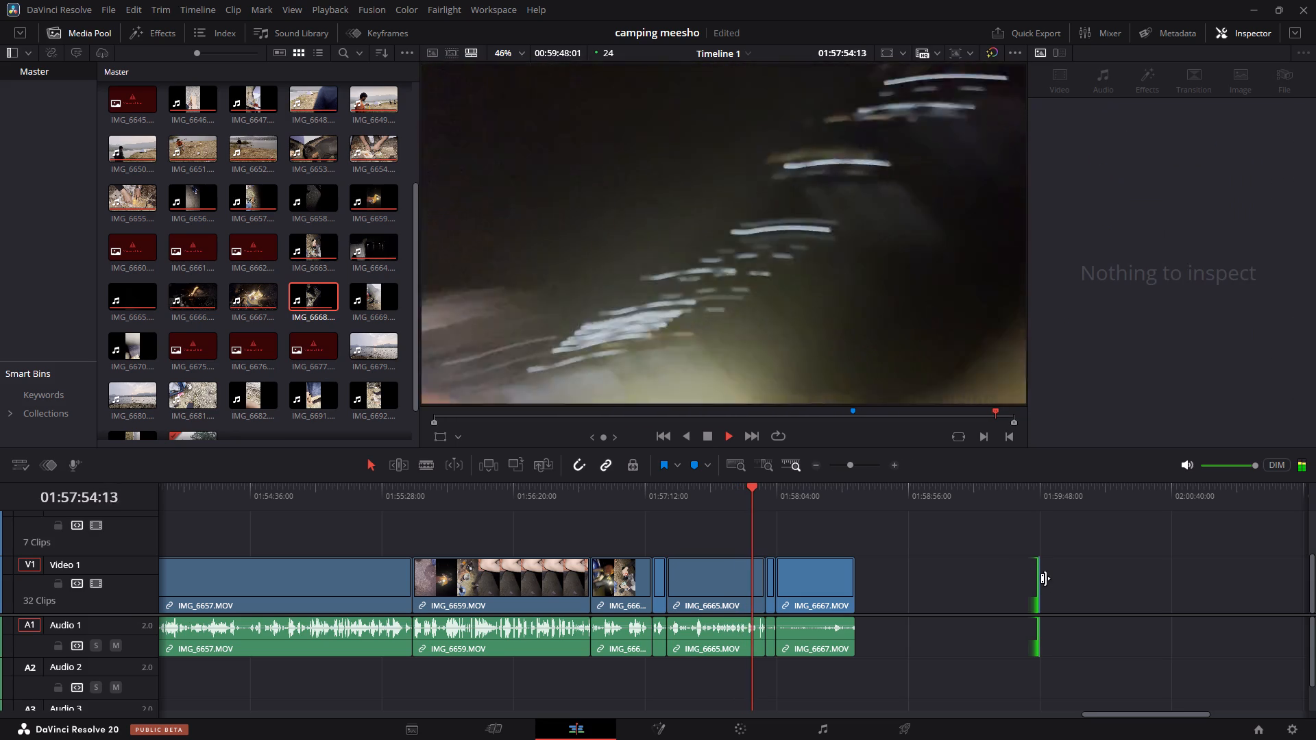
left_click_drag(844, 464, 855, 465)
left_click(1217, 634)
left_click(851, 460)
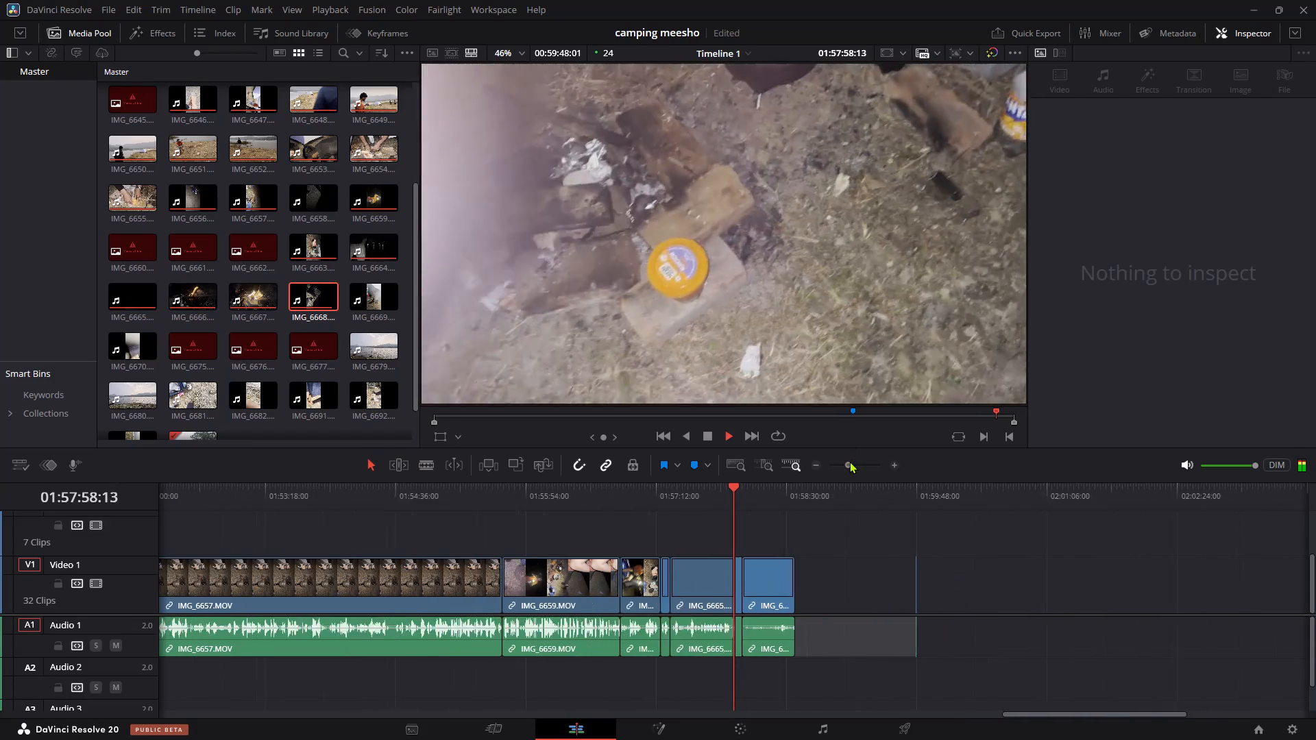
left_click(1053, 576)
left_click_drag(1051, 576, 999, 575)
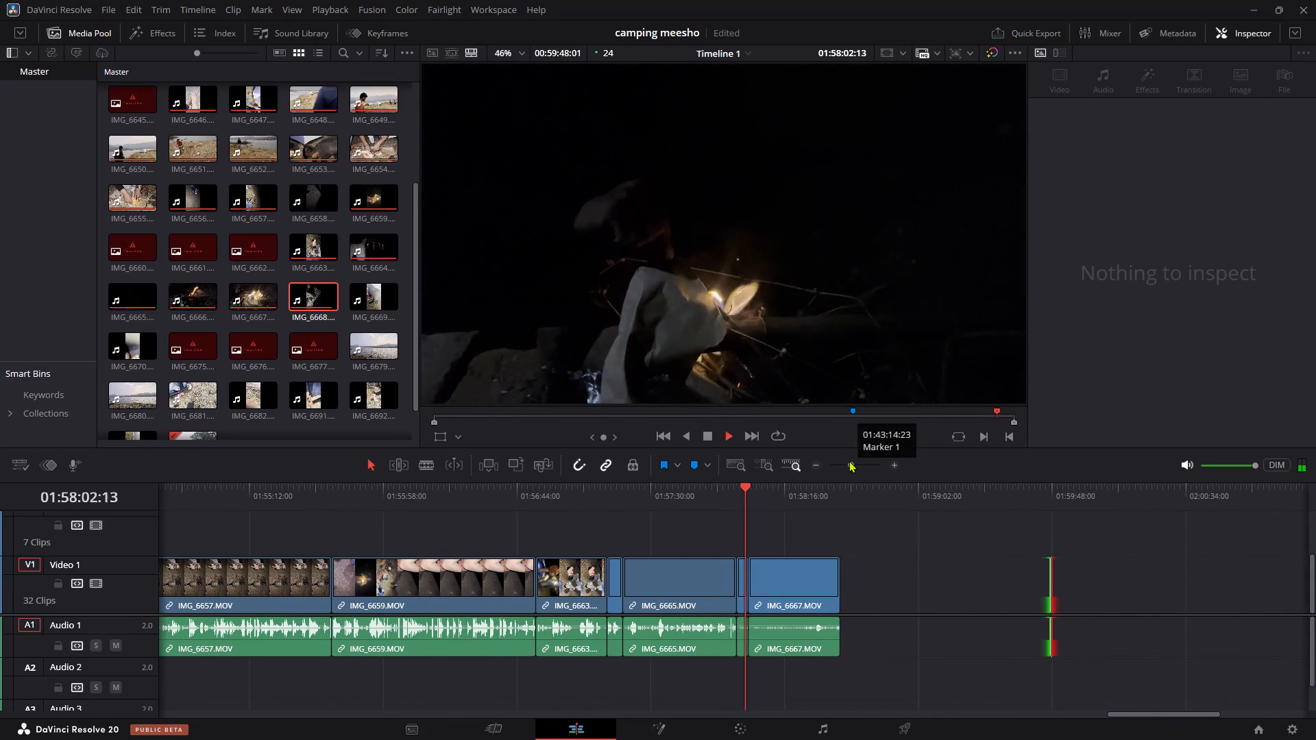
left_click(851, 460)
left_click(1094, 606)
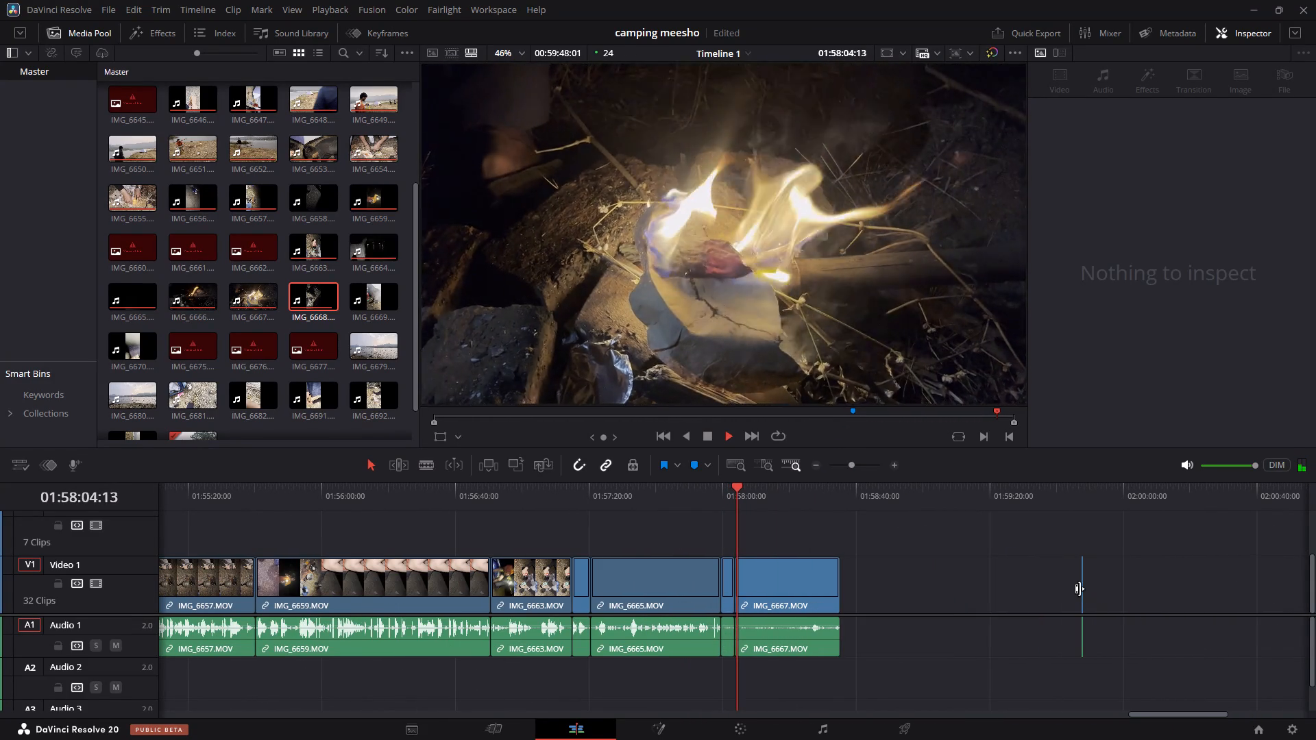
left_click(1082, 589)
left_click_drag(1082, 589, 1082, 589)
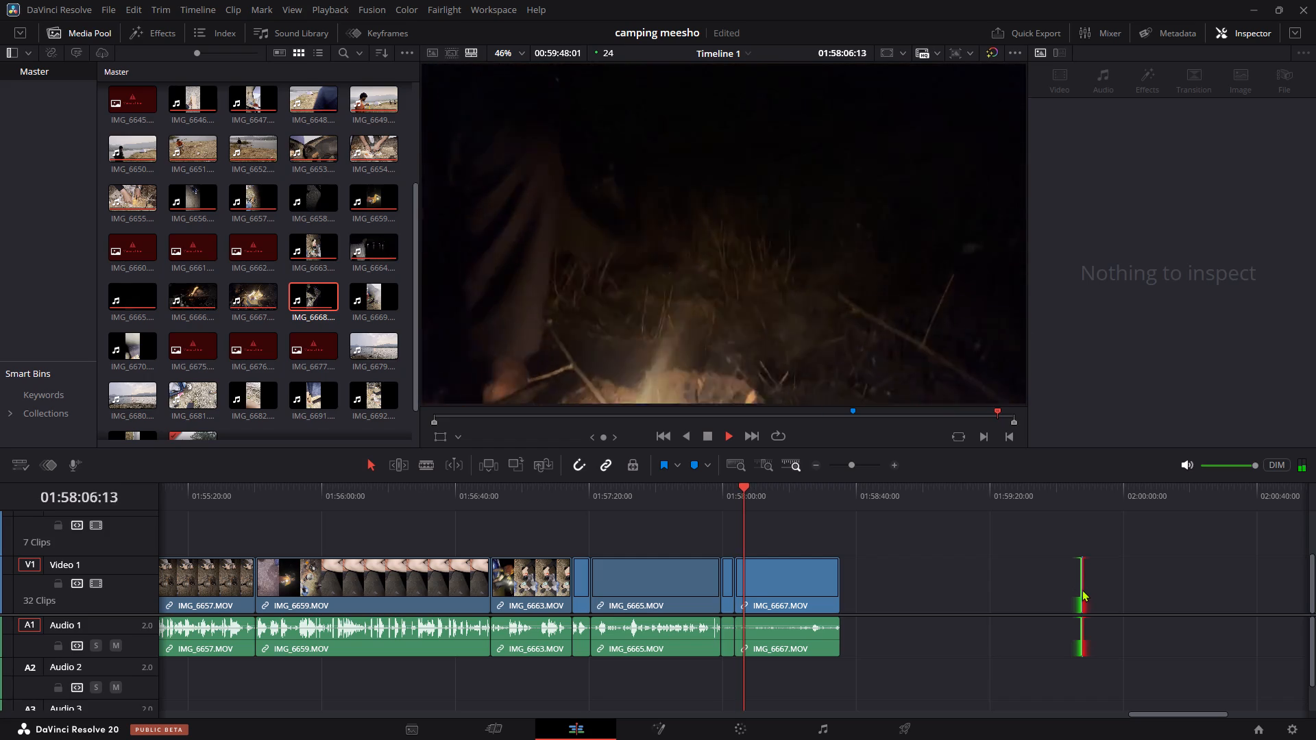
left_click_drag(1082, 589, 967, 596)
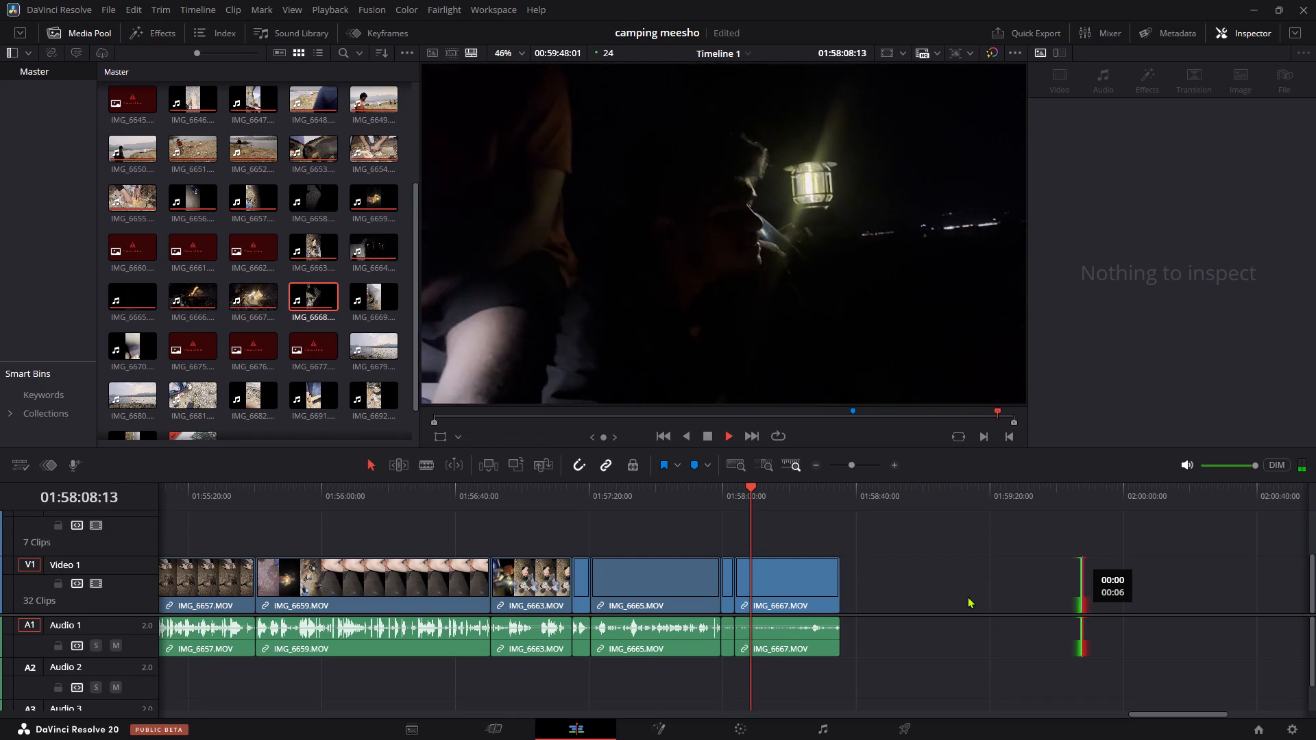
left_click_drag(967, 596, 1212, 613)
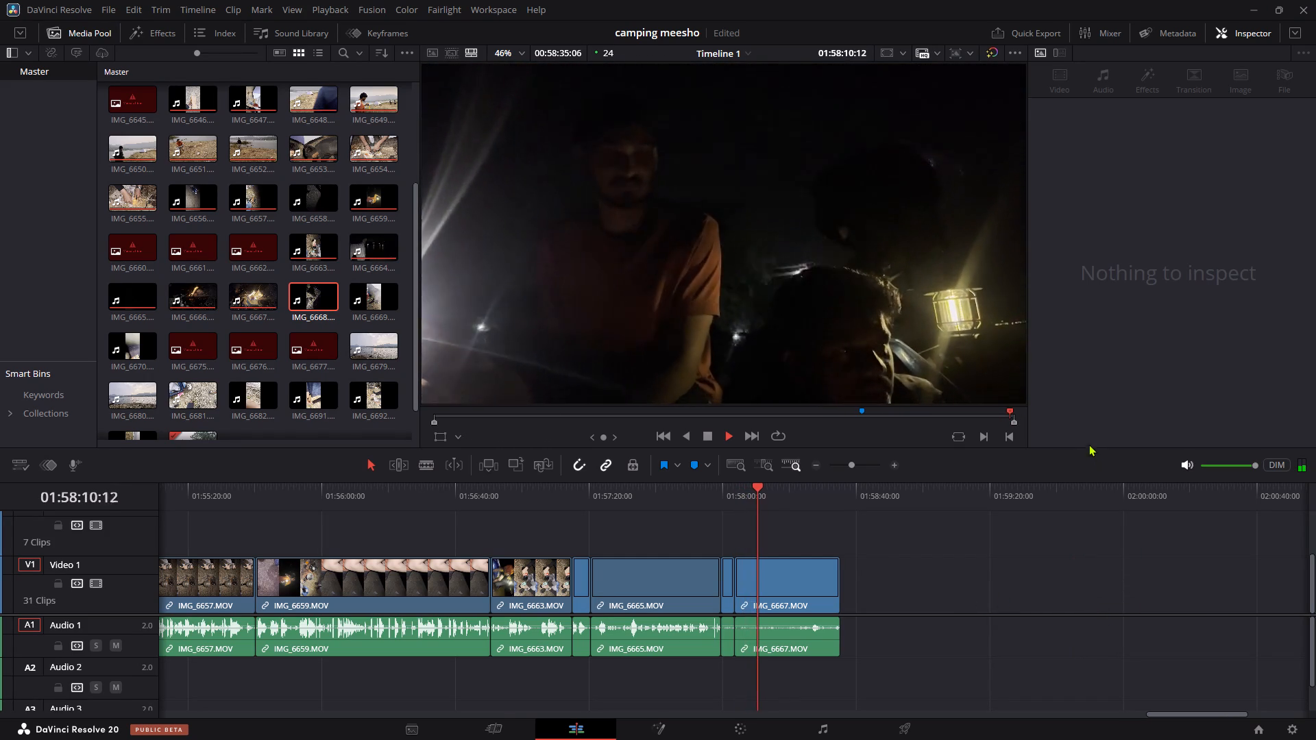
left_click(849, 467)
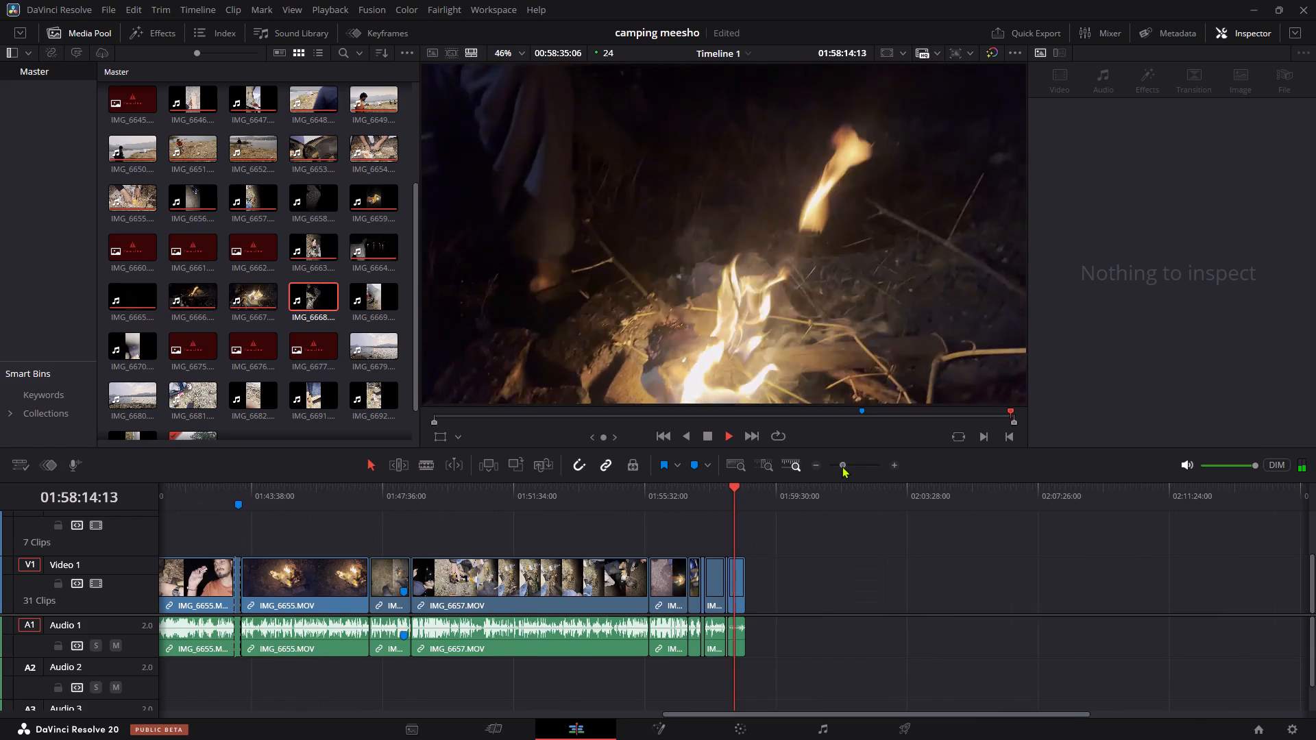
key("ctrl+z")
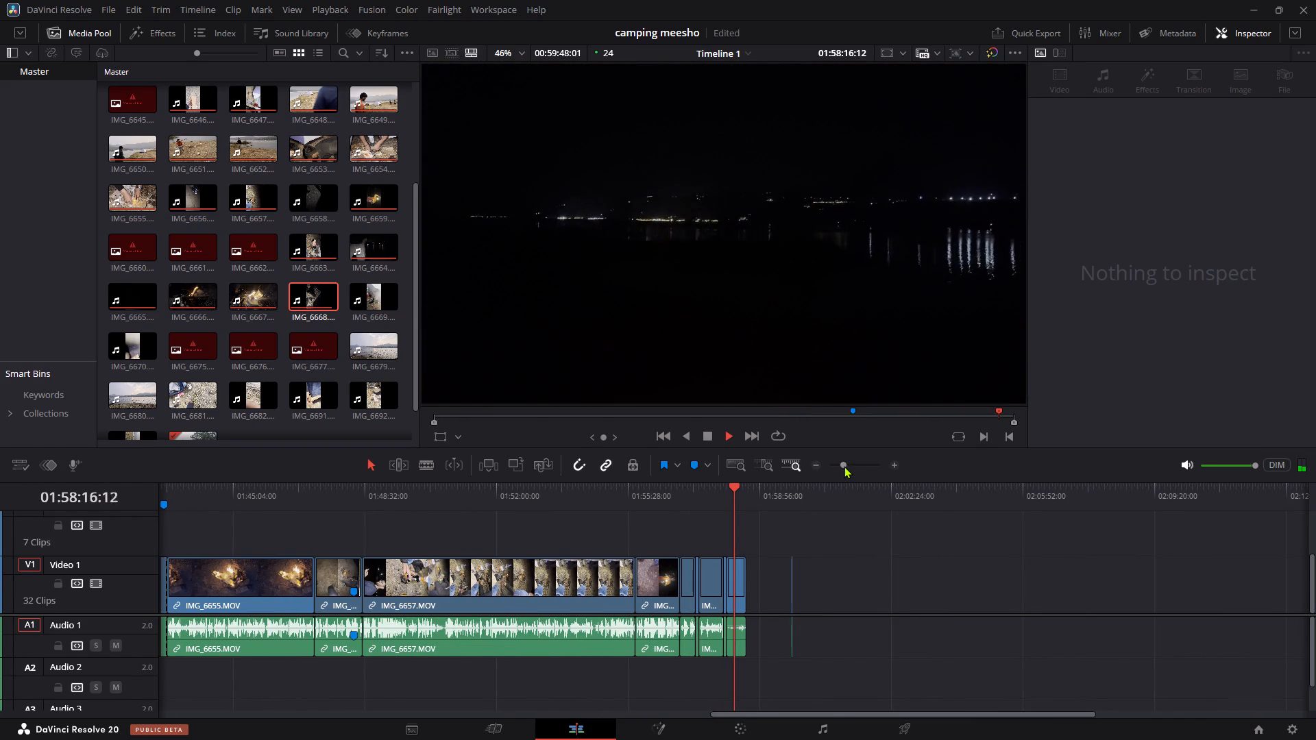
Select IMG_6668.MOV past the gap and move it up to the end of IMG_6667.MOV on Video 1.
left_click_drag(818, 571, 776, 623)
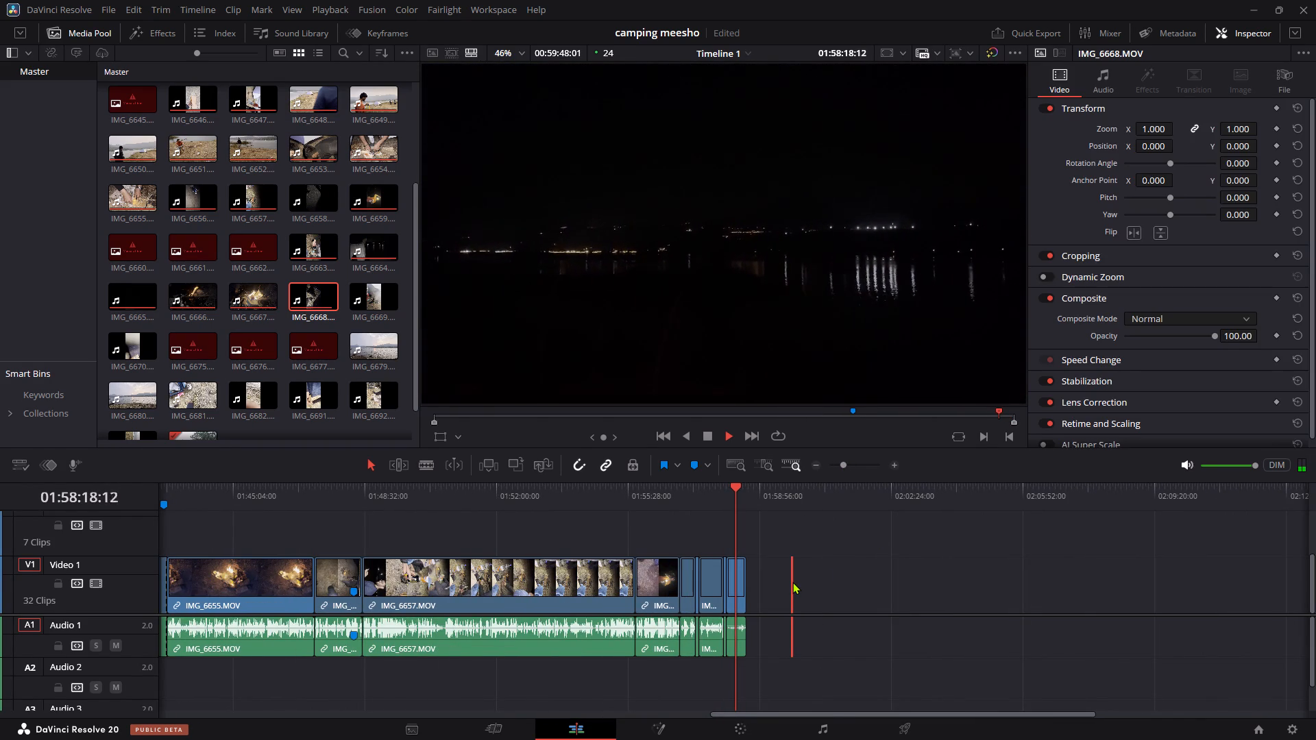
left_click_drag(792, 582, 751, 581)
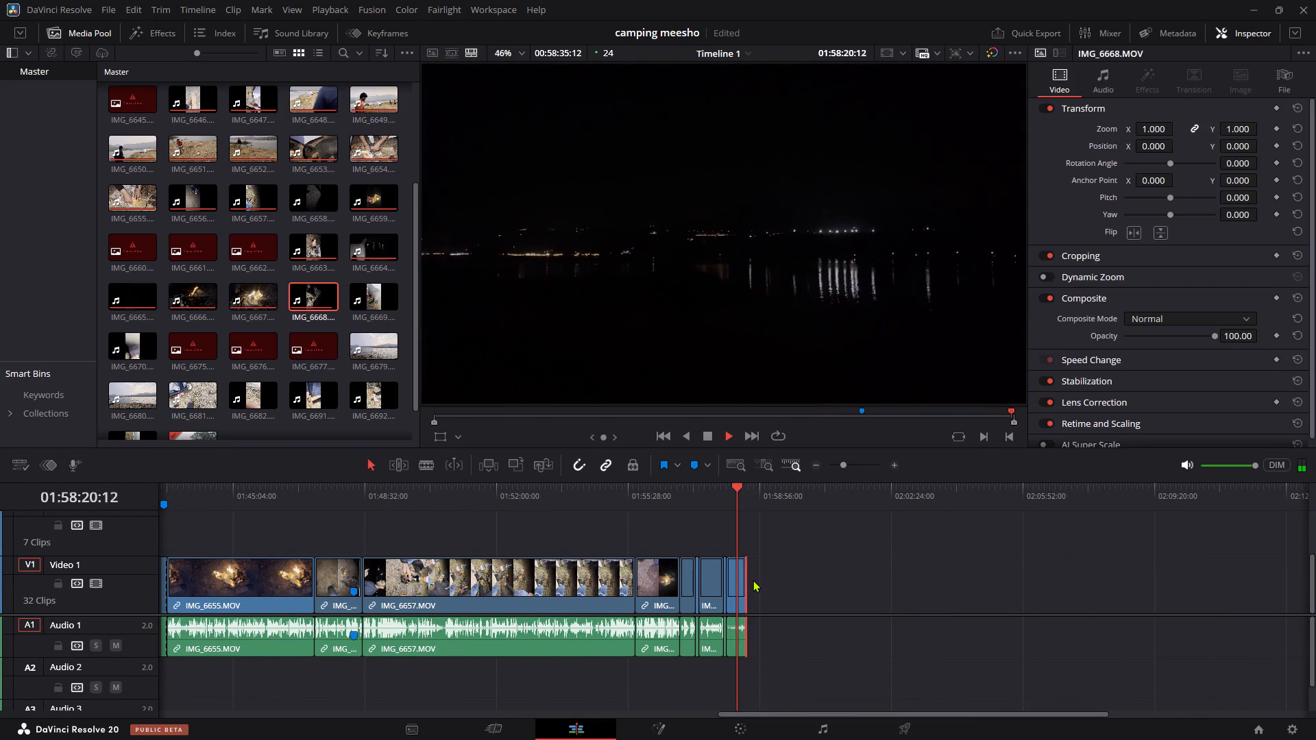
Review the very short IMG_6668.MOV clip after IMG_6667.MOV and delete it from the timeline.
left_click_drag(846, 467, 857, 471)
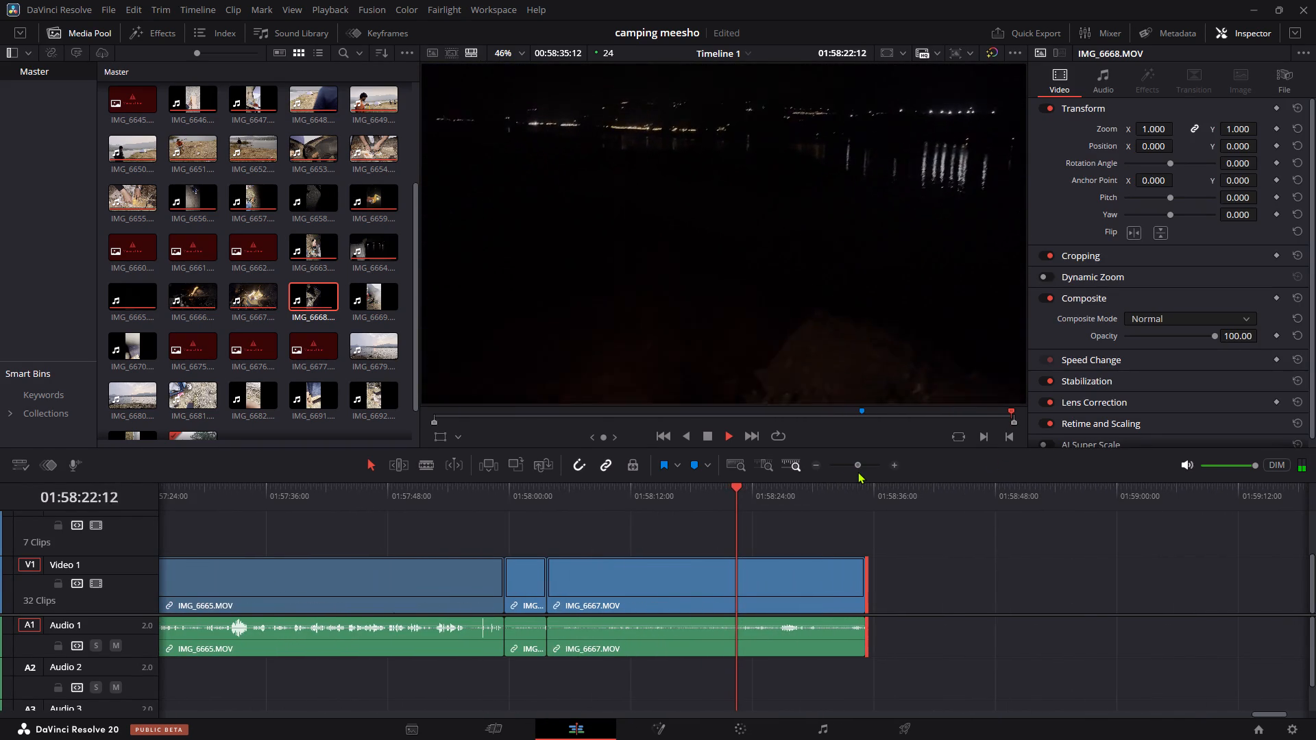
left_click_drag(857, 471, 858, 471)
left_click_drag(858, 471, 863, 472)
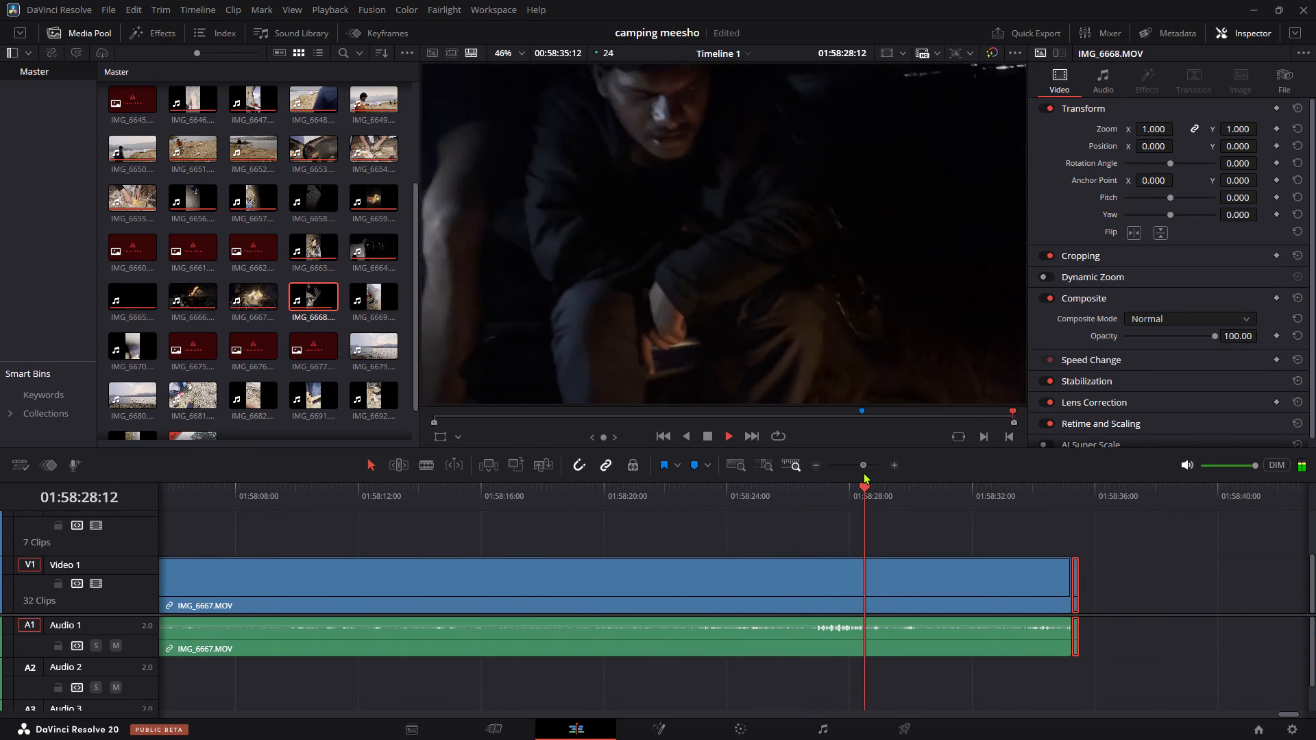
left_click_drag(863, 472, 860, 472)
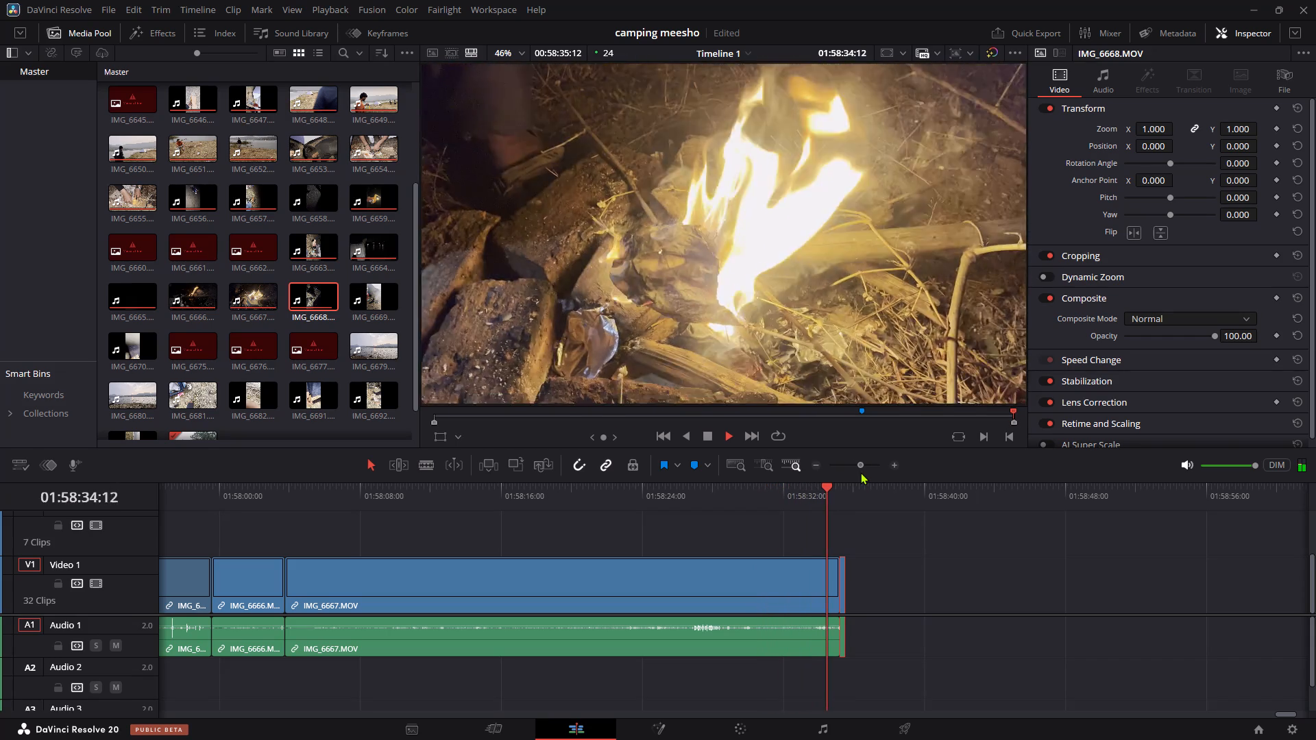
left_click_drag(860, 472, 868, 475)
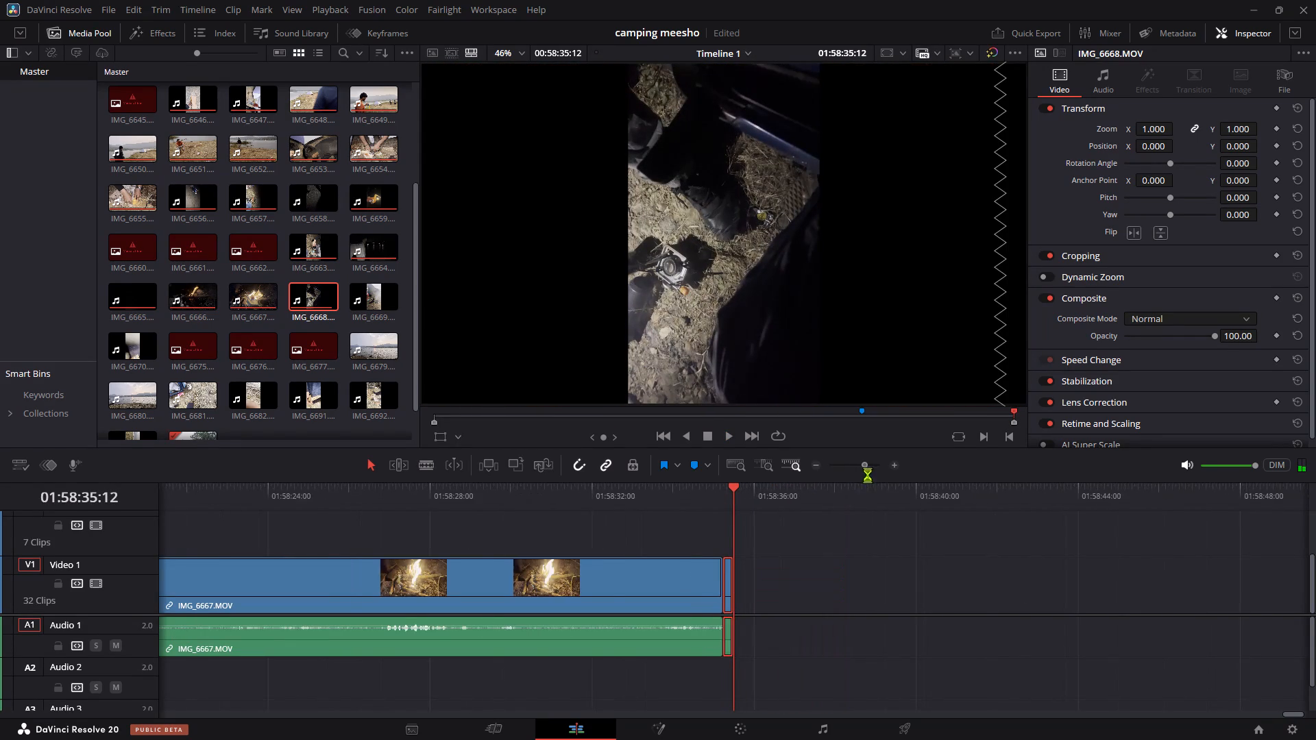
left_click_drag(868, 475, 872, 476)
left_click(714, 588)
key("BackSpace")
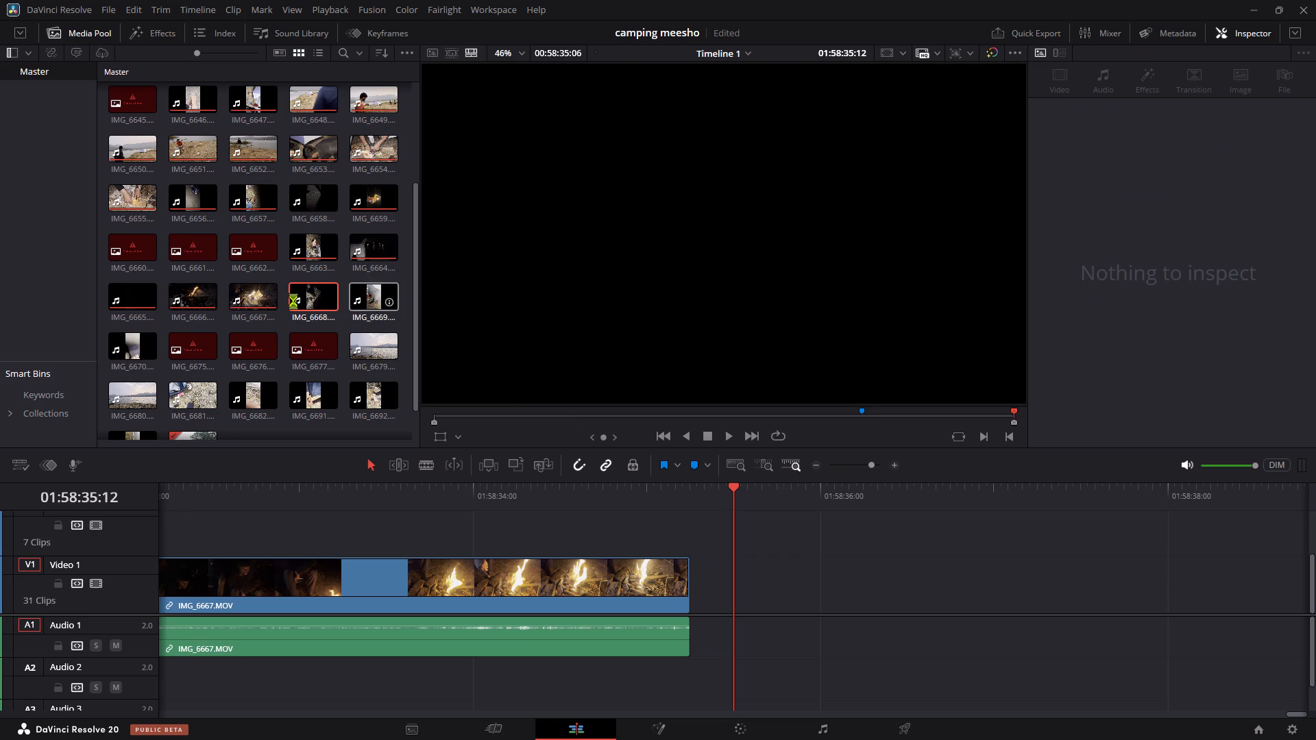
Add IMG_6669.MOV to Video 1 directly against the end of IMG_6667.MOV and play it from its start.
left_click_drag(365, 301, 666, 569)
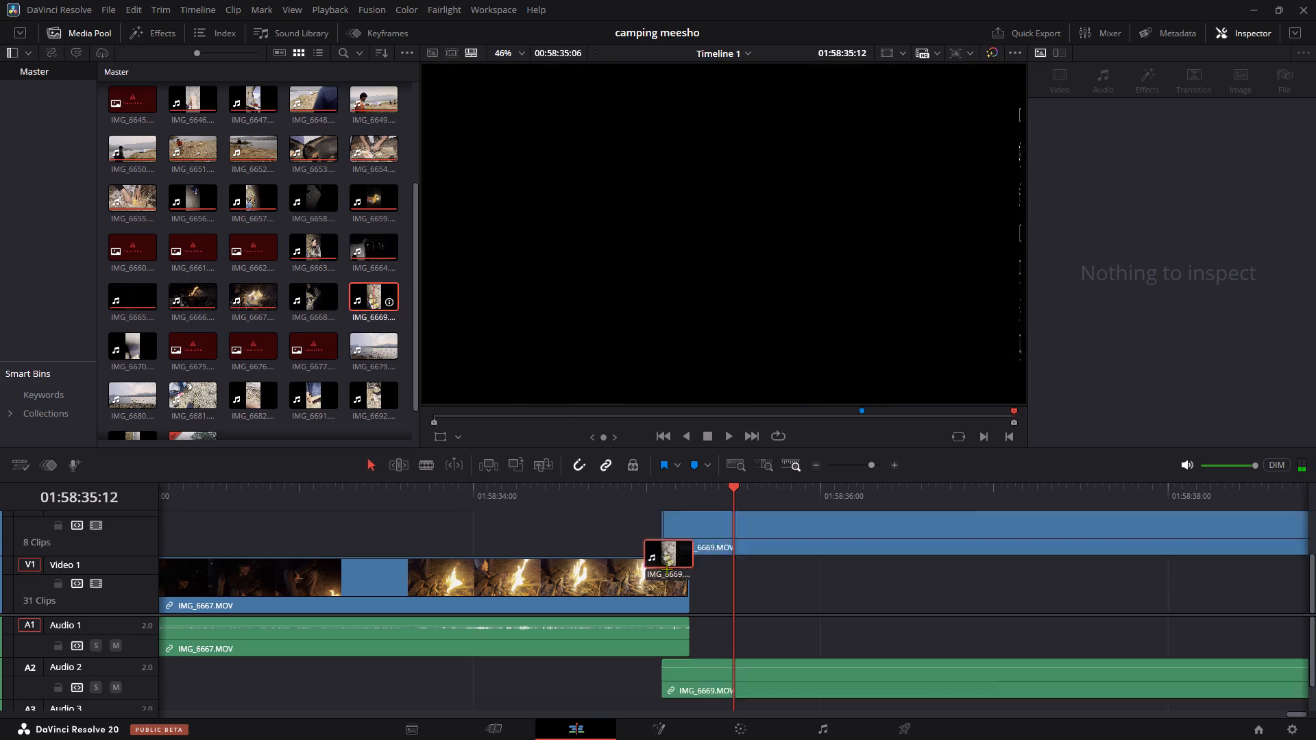
left_click_drag(666, 569, 690, 615)
left_click(689, 500)
key("space")
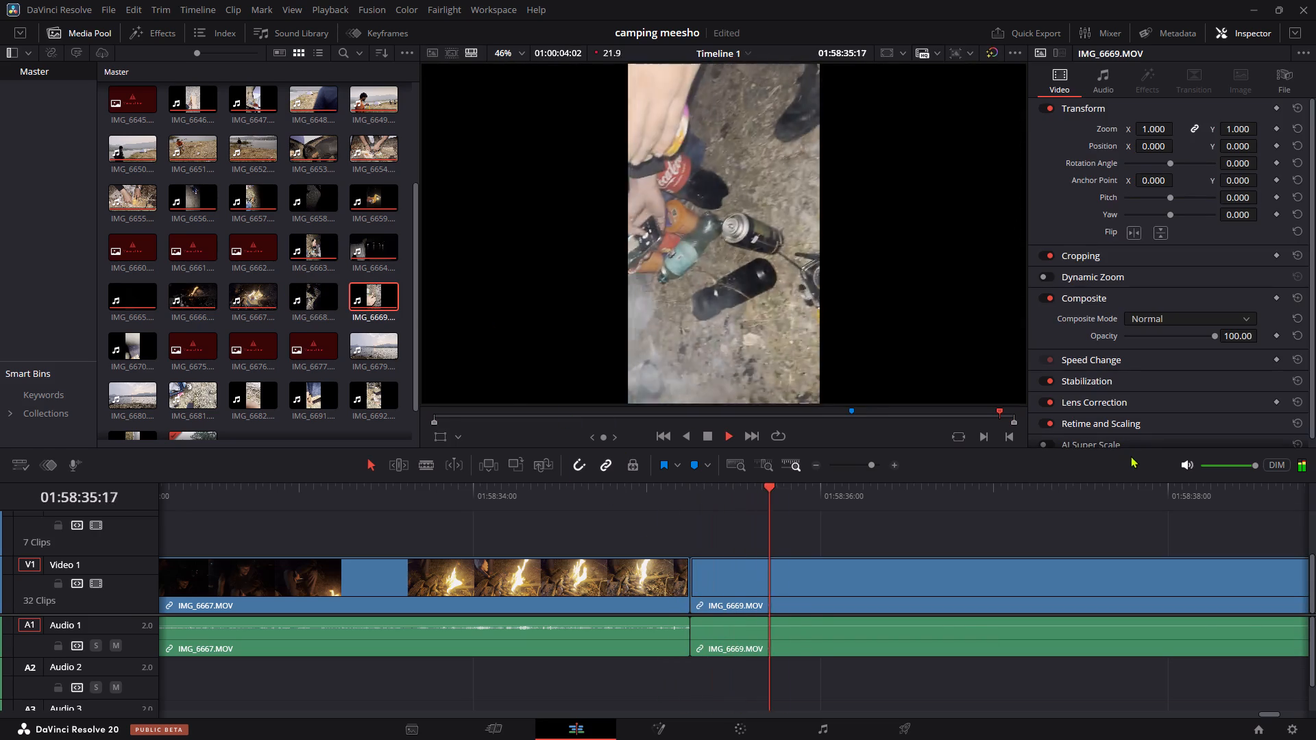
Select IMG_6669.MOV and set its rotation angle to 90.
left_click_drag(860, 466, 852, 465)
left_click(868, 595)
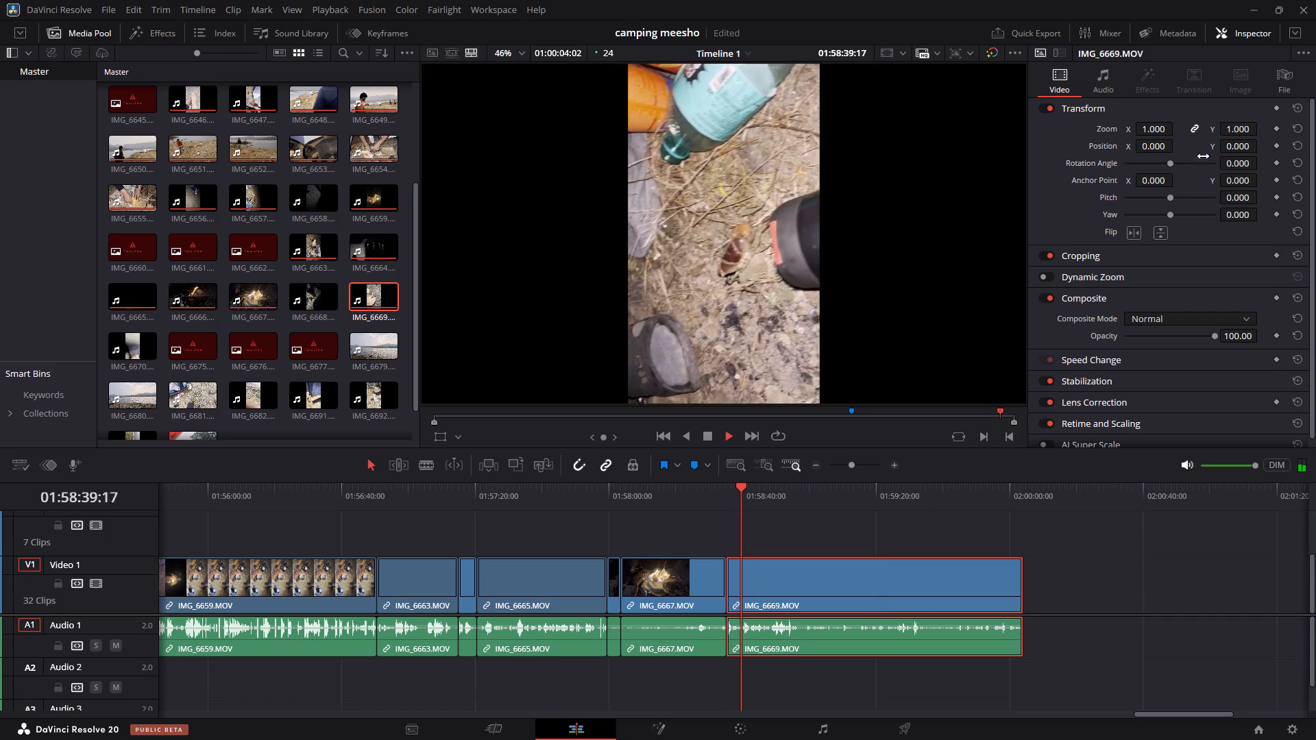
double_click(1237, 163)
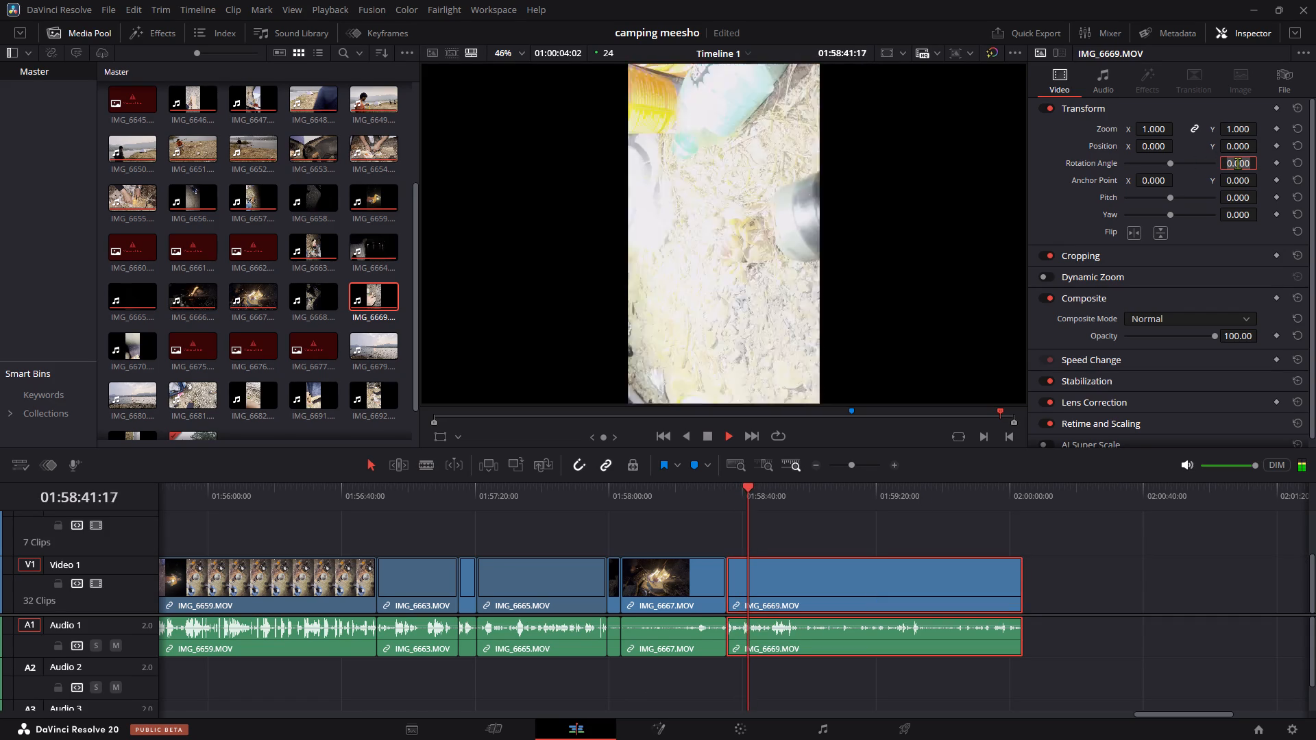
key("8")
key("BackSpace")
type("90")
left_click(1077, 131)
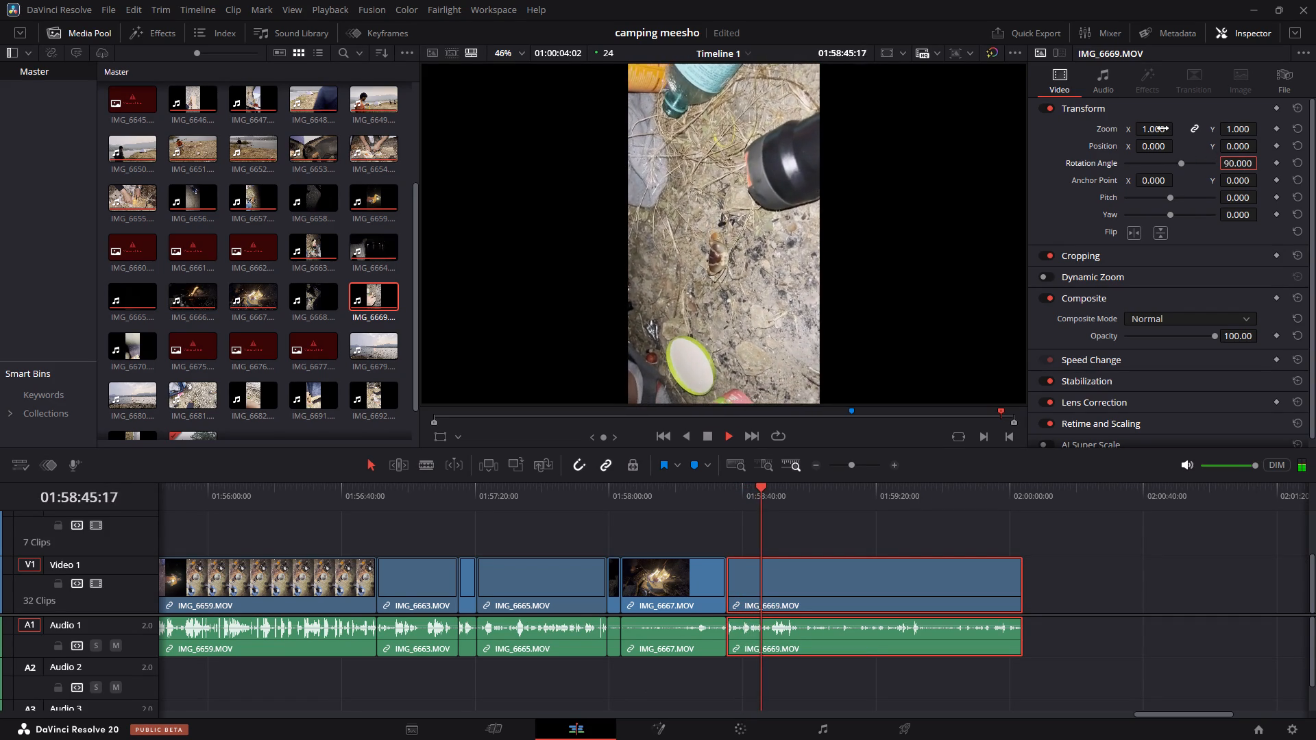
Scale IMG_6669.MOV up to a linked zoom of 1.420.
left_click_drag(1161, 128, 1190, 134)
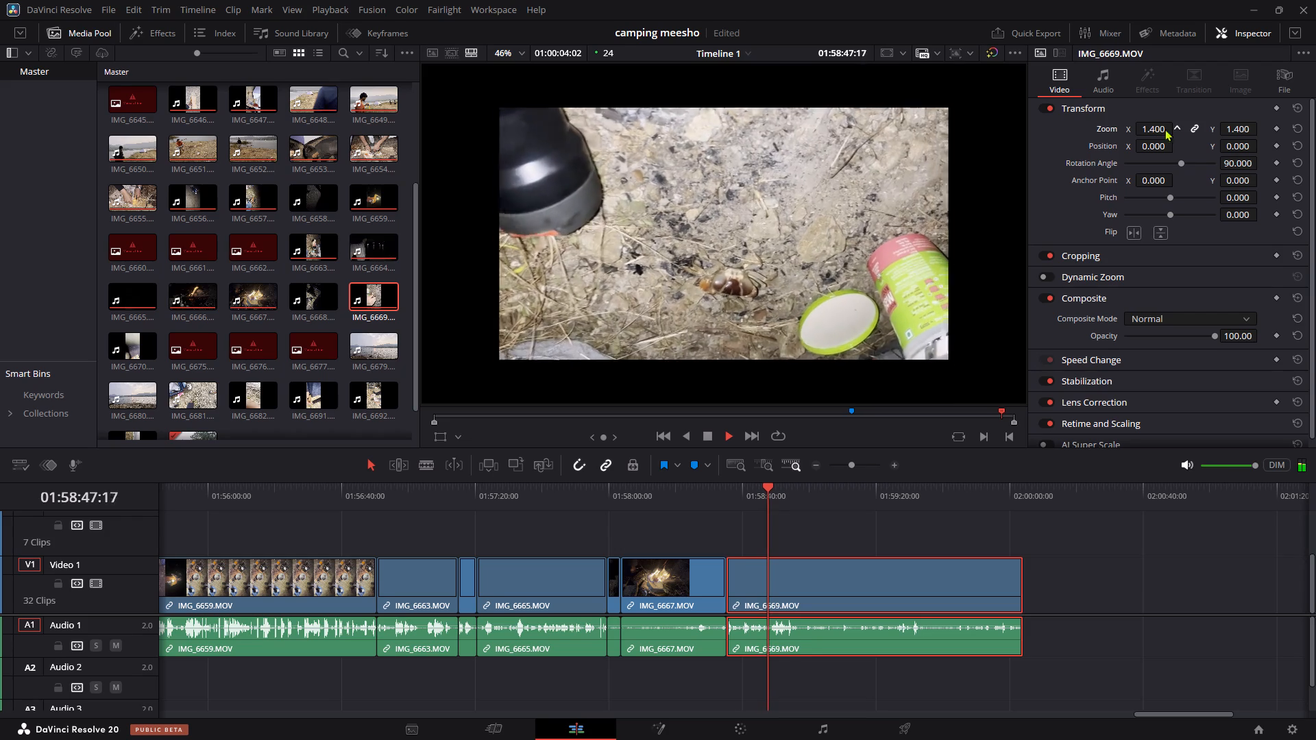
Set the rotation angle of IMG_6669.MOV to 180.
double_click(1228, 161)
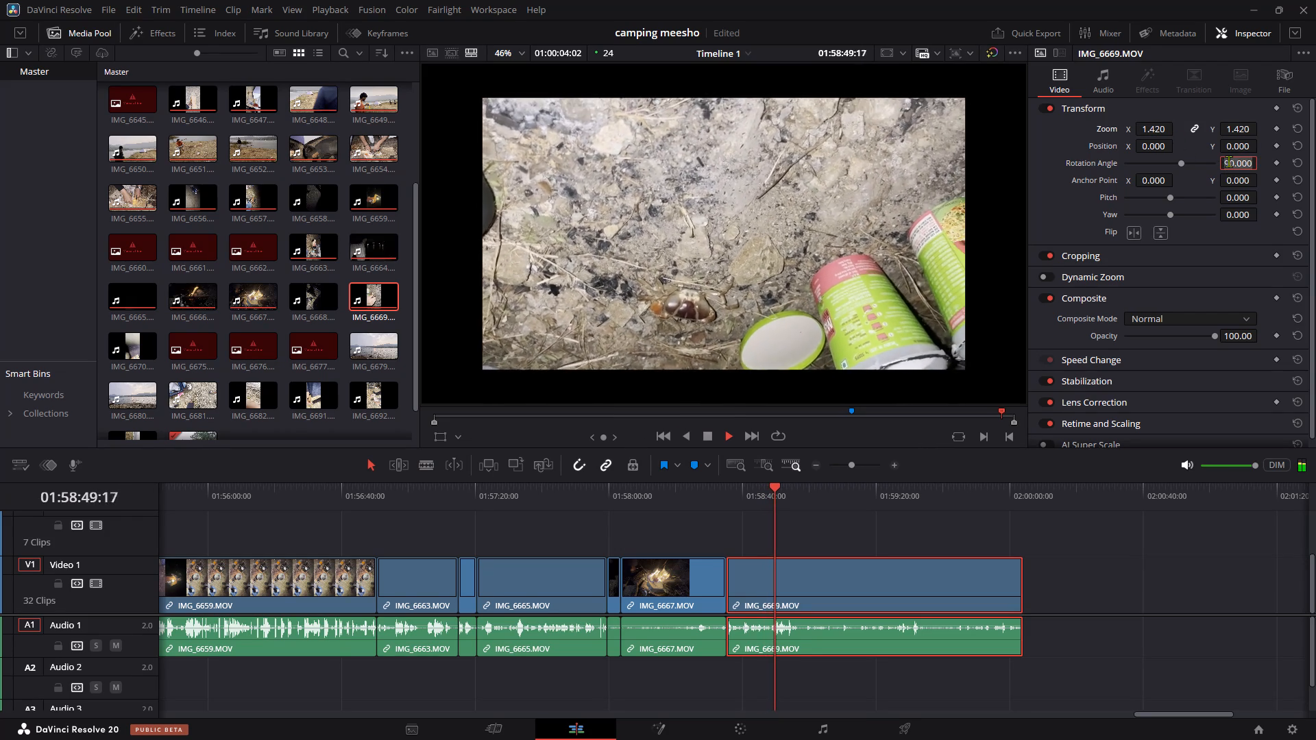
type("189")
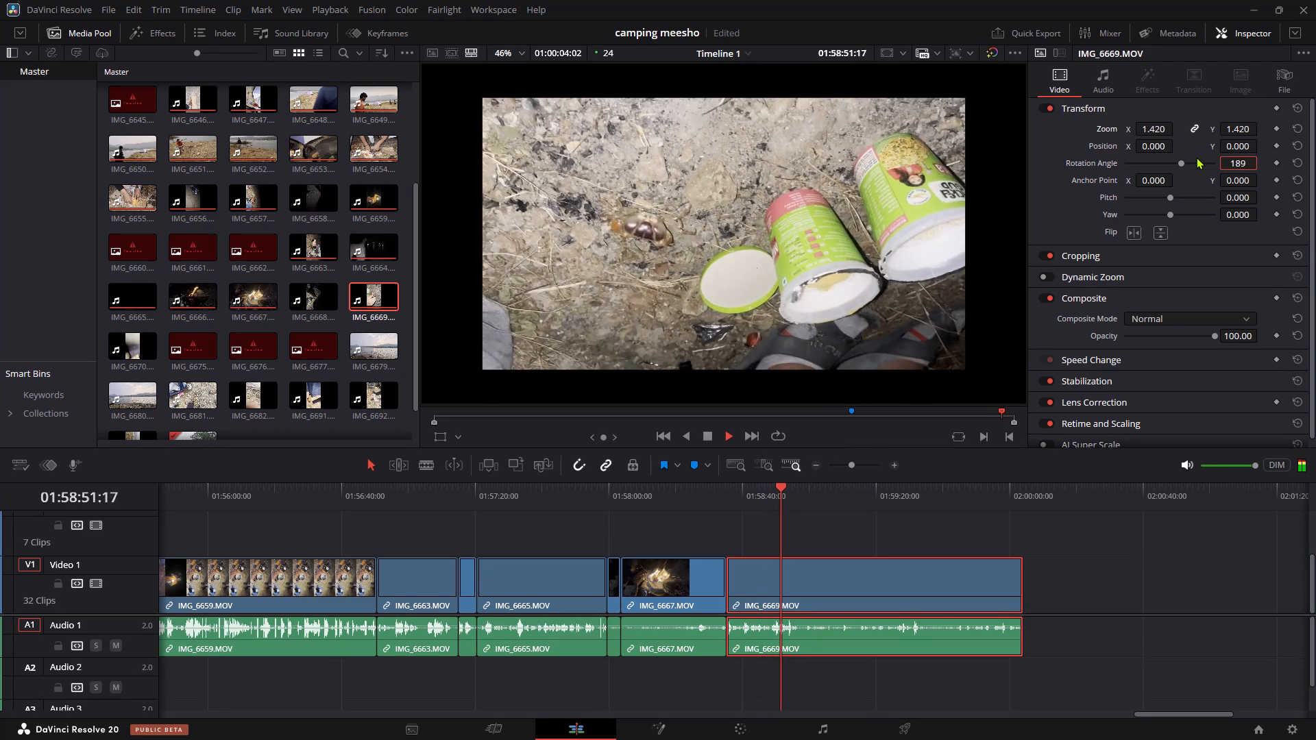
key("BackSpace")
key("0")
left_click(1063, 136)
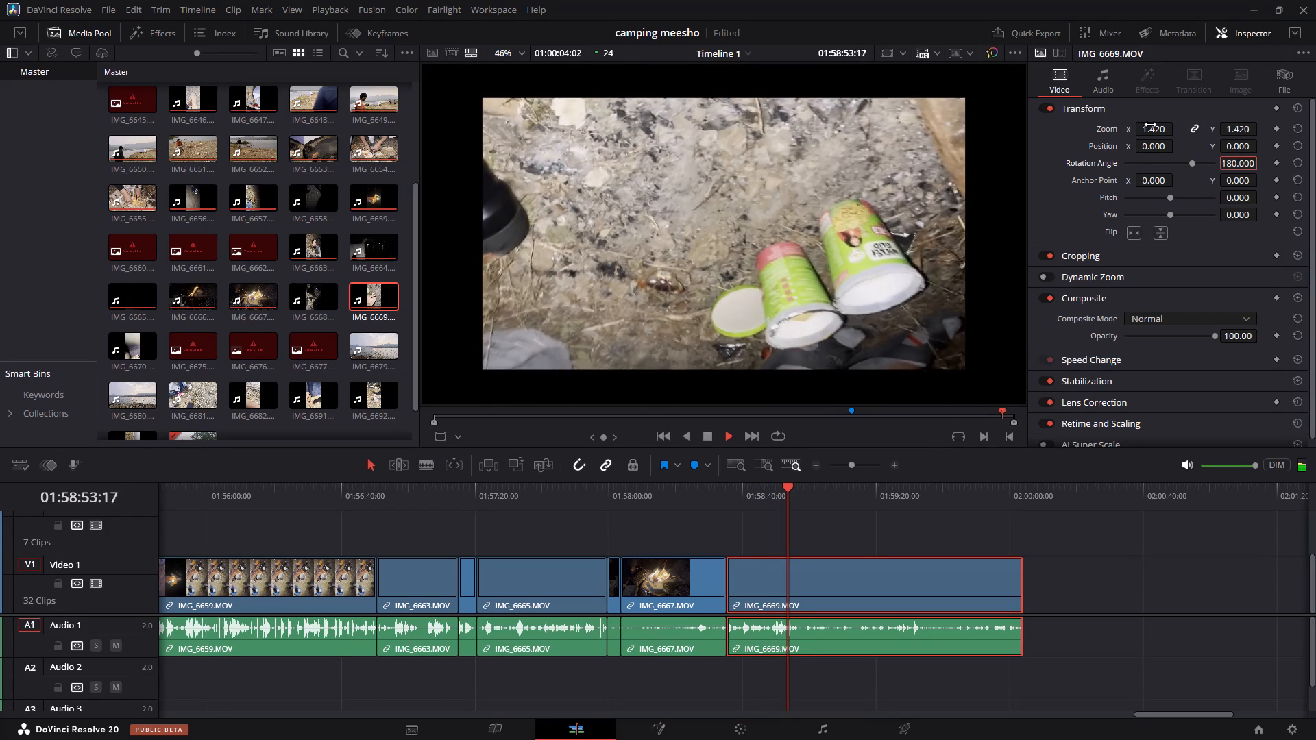
Adjust the linked zoom of IMG_6669.MOV to 1.050.
left_click_drag(1155, 131, 1160, 132)
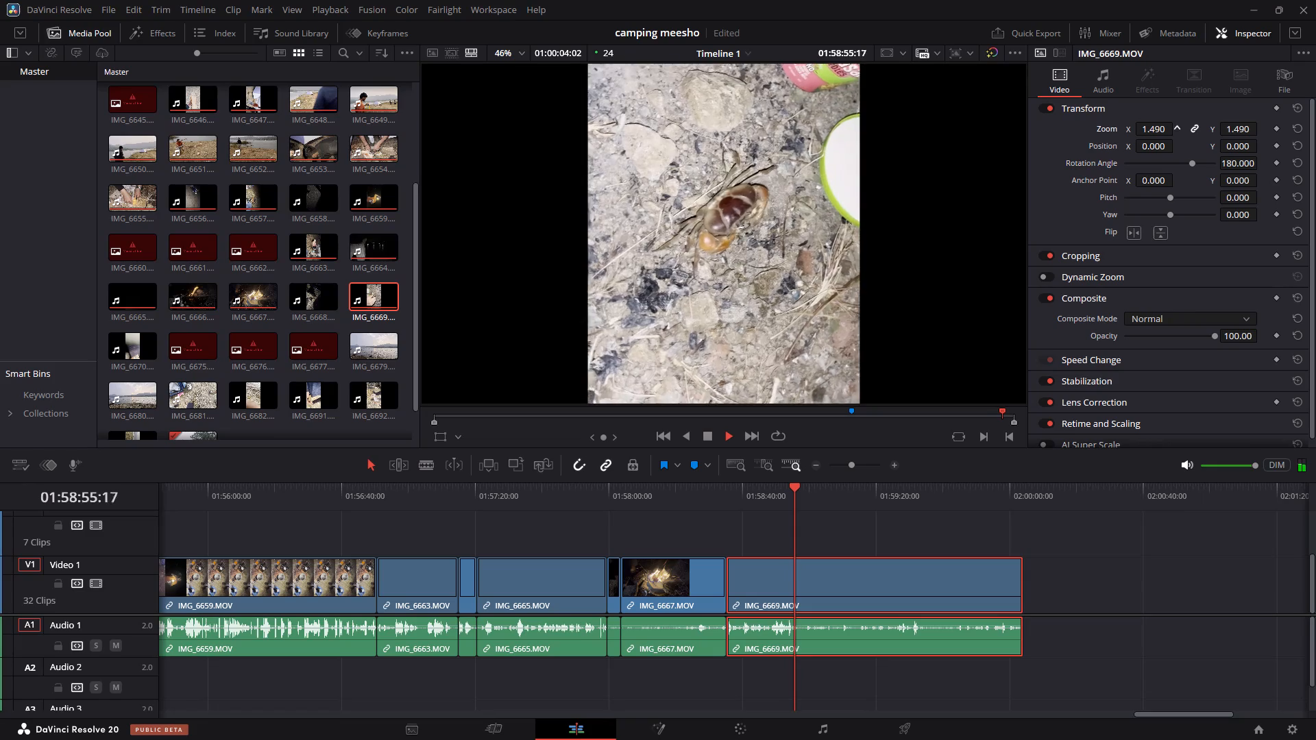
left_click_drag(1160, 132, 1130, 129)
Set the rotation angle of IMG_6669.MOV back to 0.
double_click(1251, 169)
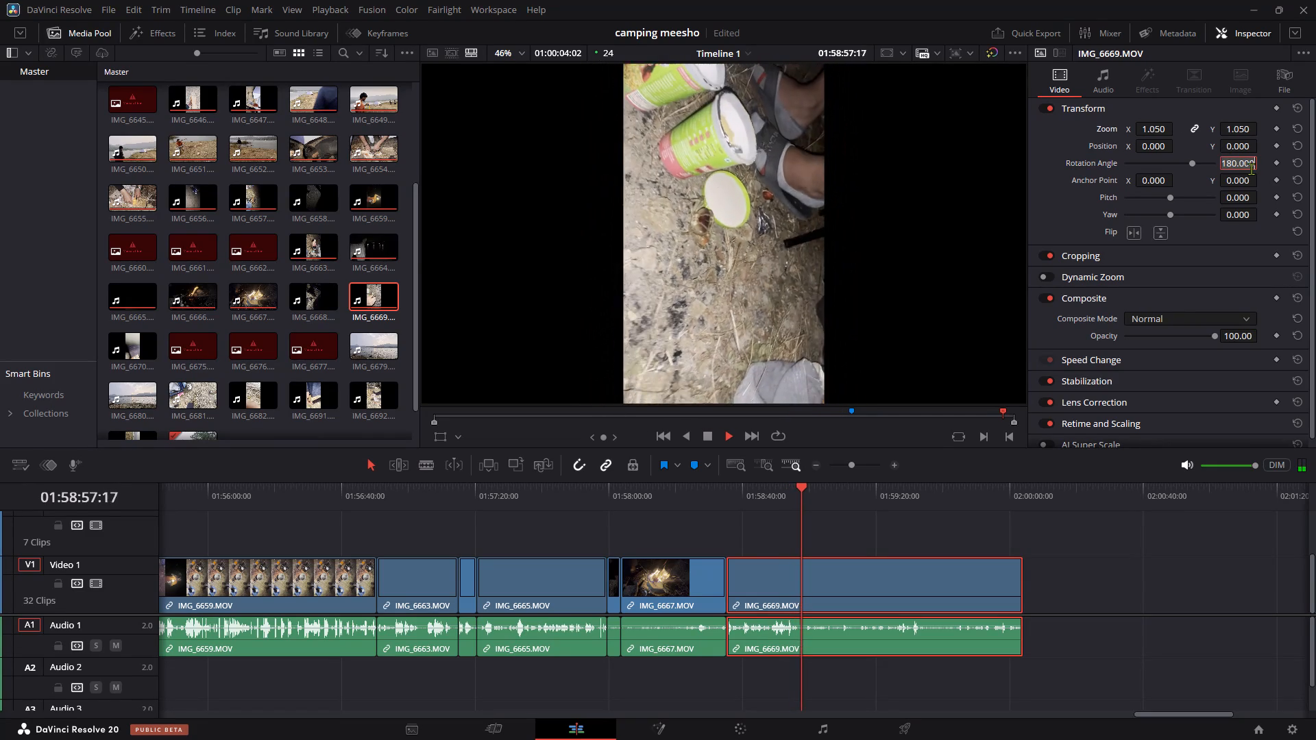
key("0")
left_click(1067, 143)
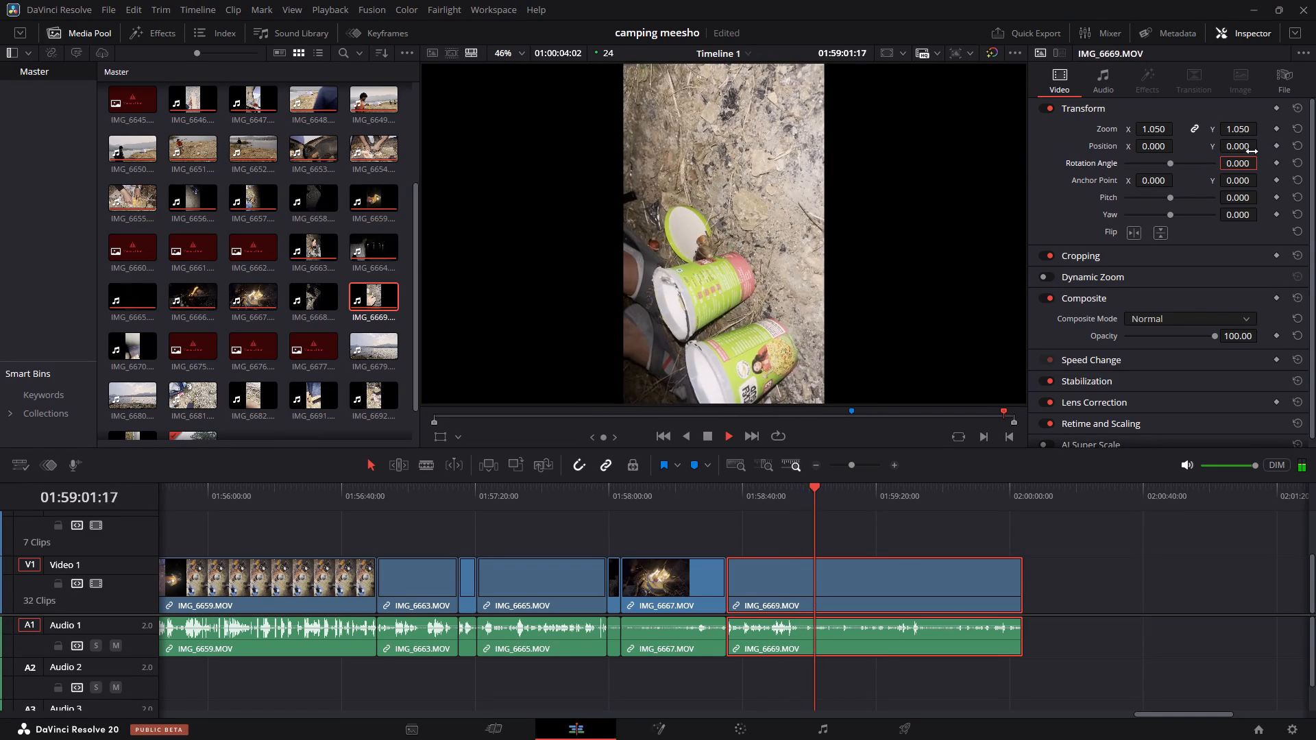
Sweep the rotation angle of IMG_6669.MOV through its range to compare orientations, stopping at about 244.58.
left_click_drag(1169, 162, 1175, 162)
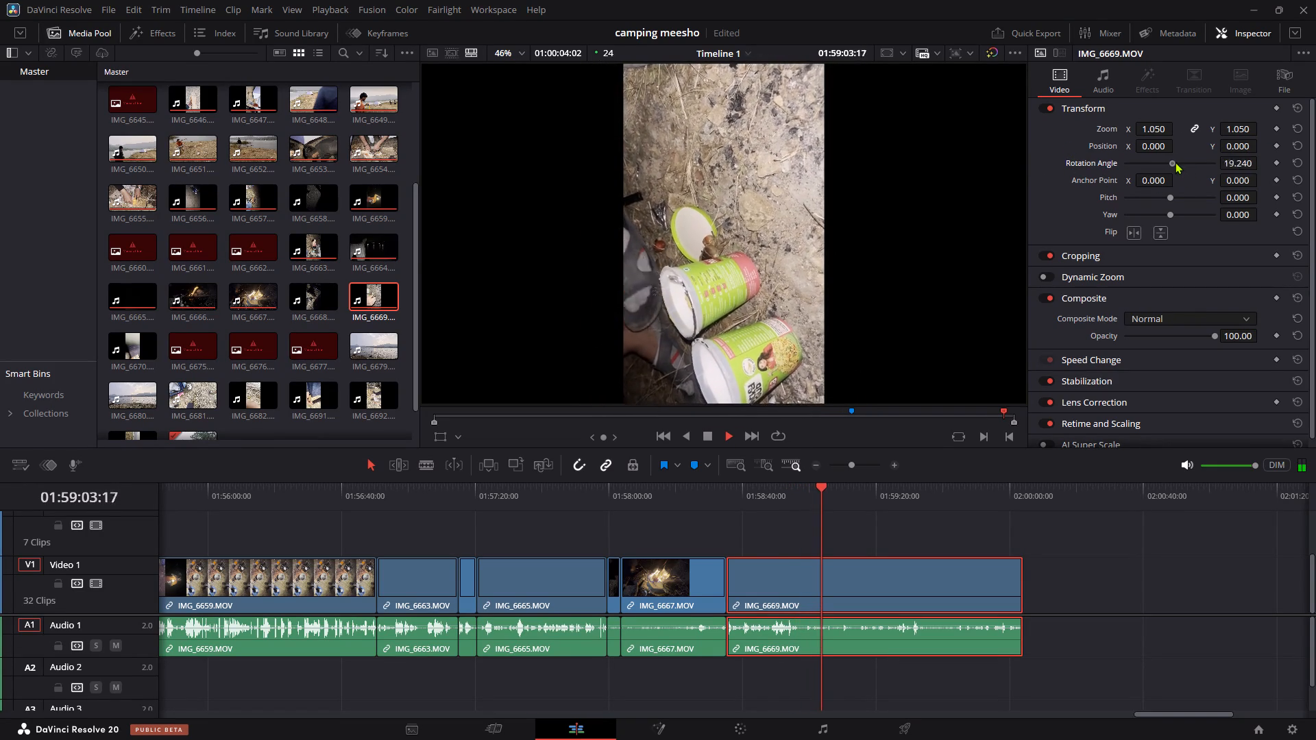
left_click_drag(1175, 162, 1194, 162)
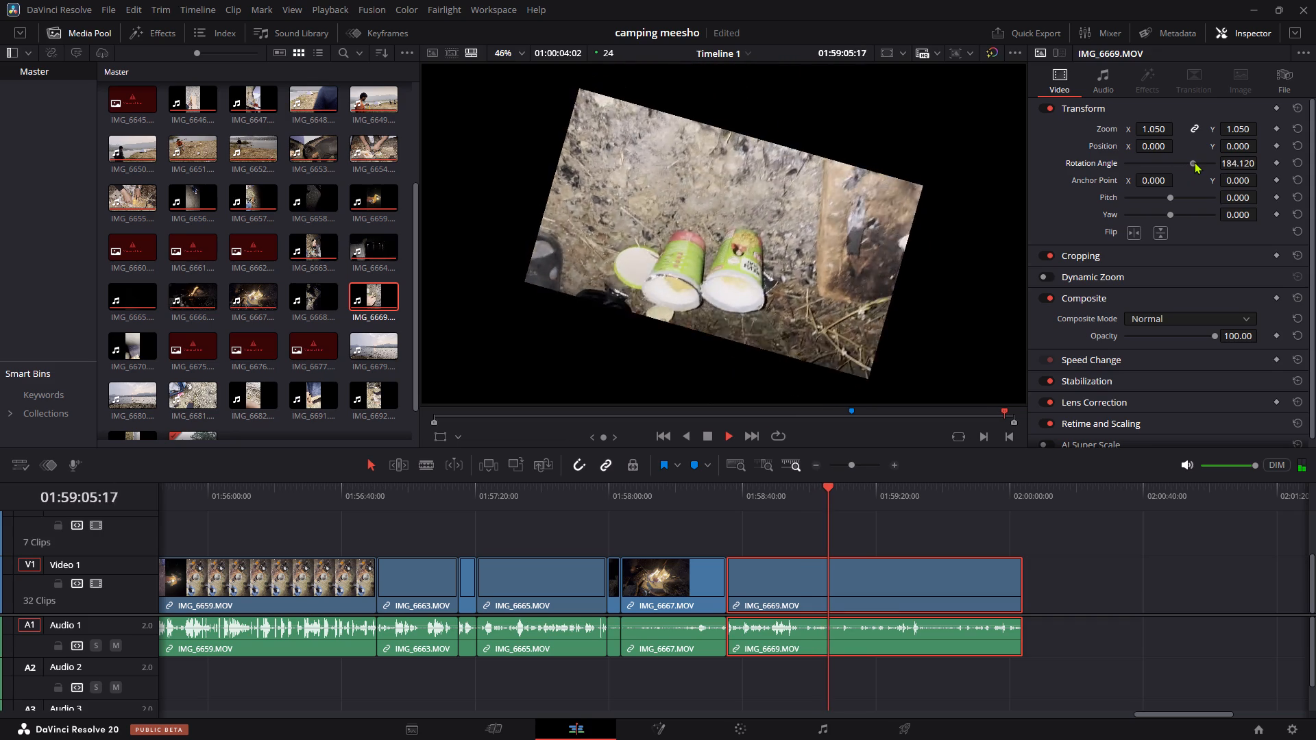
left_click_drag(1194, 162, 1216, 164)
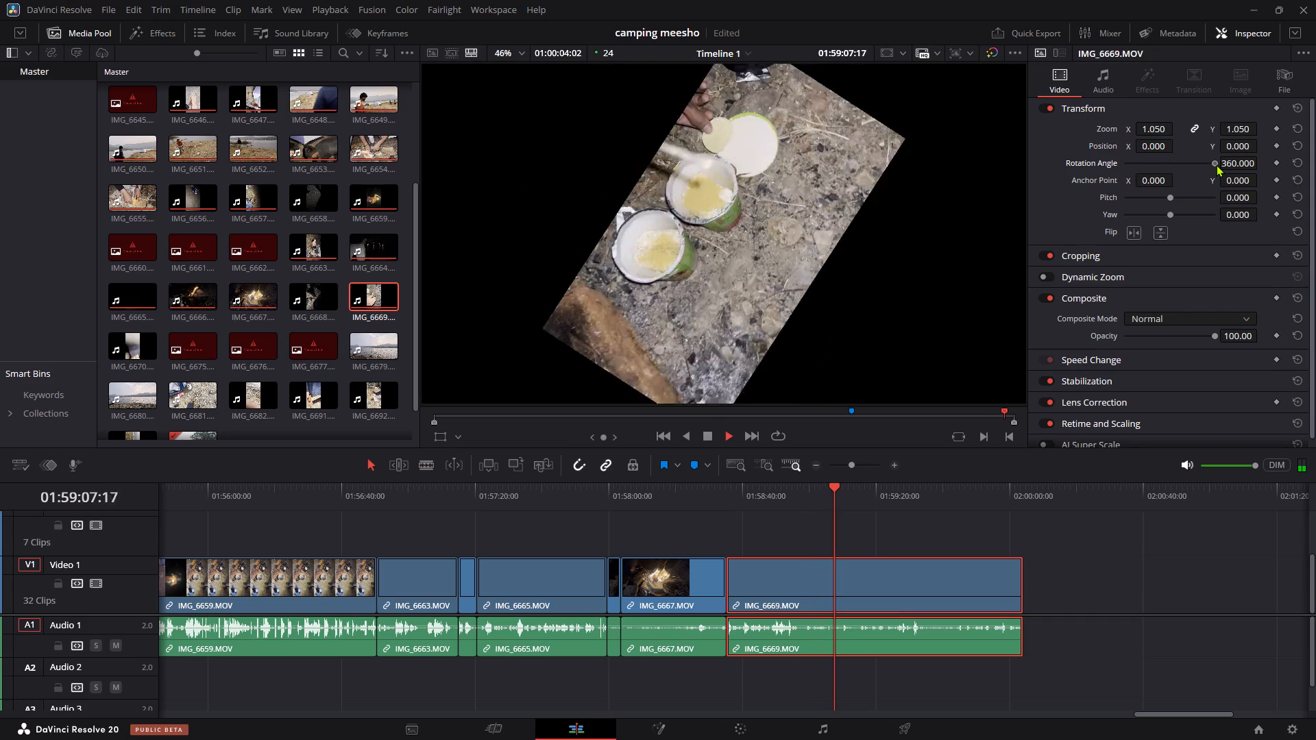
left_click_drag(1216, 164, 1213, 166)
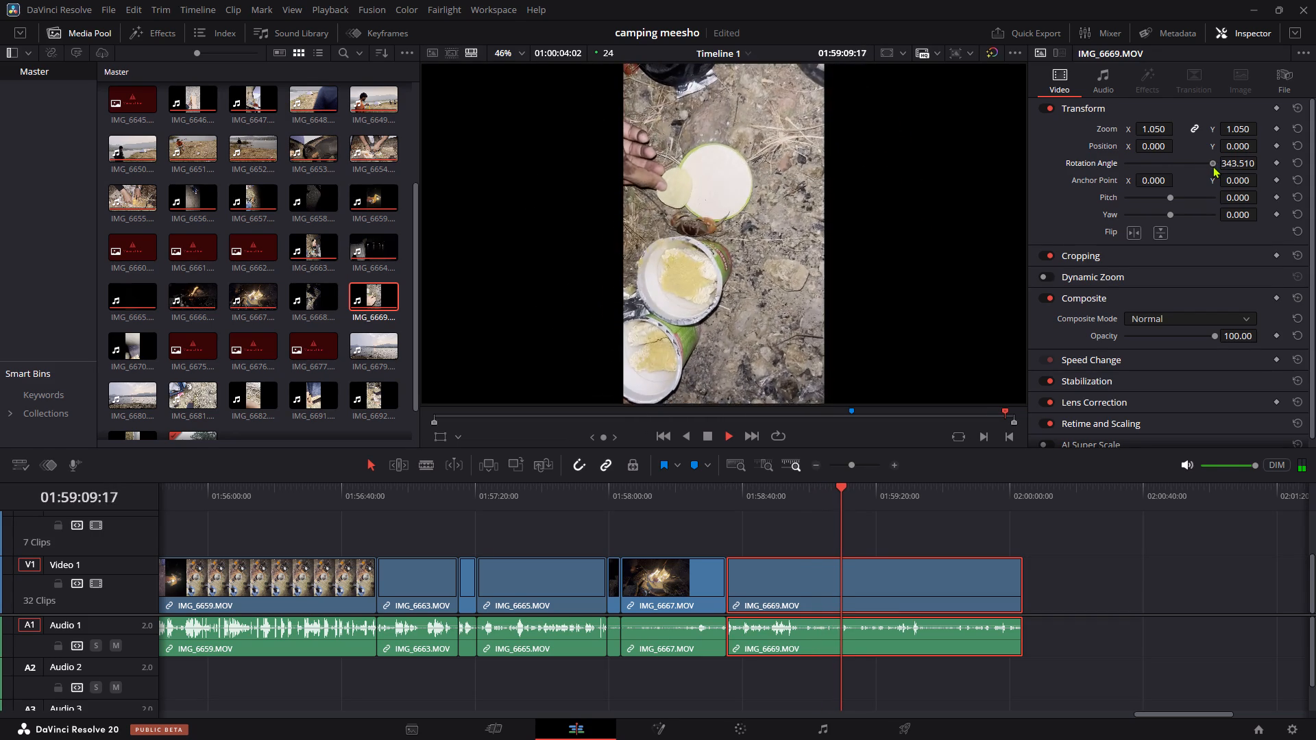
left_click_drag(1213, 166, 1199, 166)
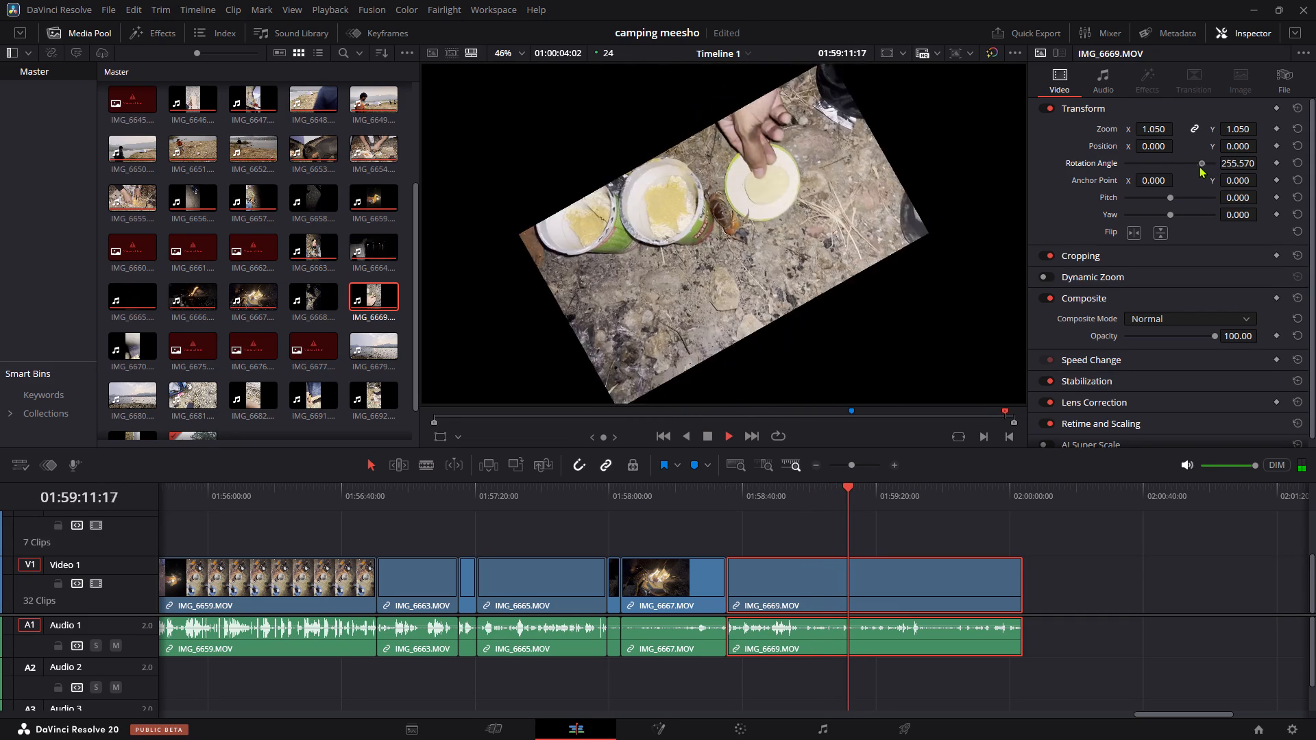
left_click_drag(1199, 166, 1200, 166)
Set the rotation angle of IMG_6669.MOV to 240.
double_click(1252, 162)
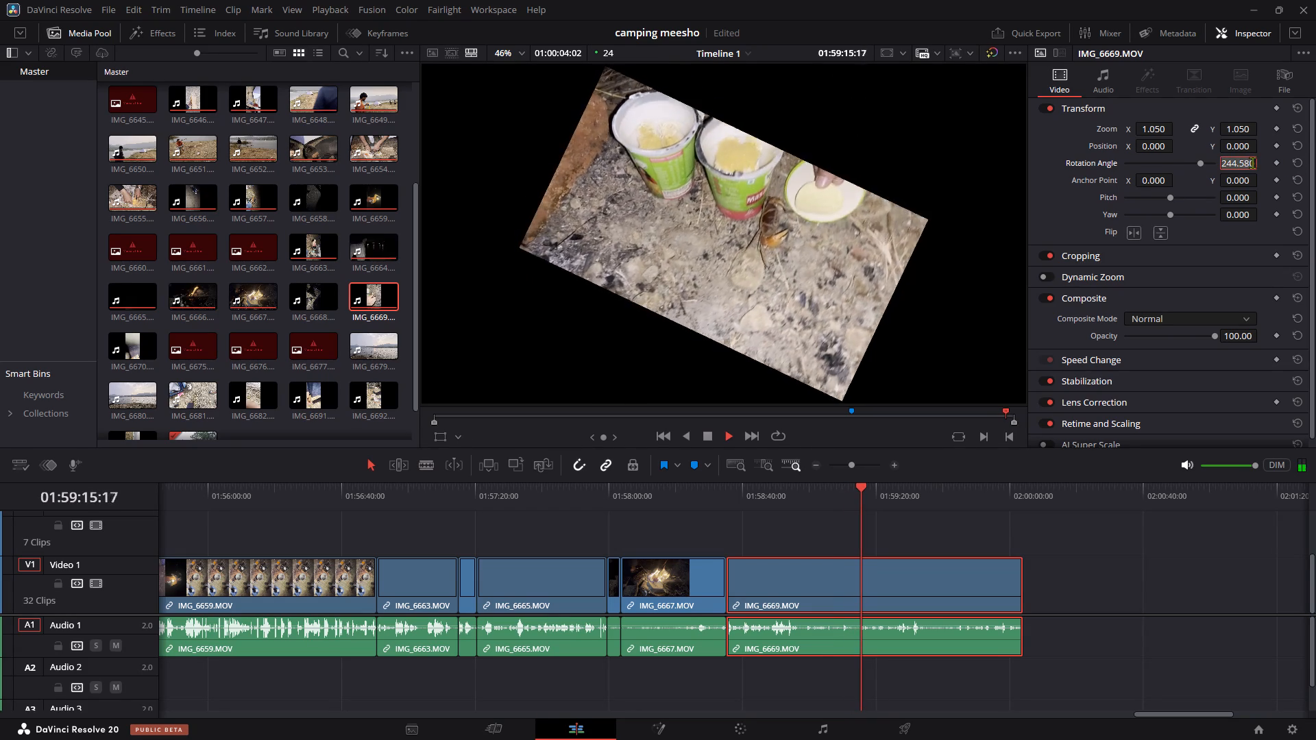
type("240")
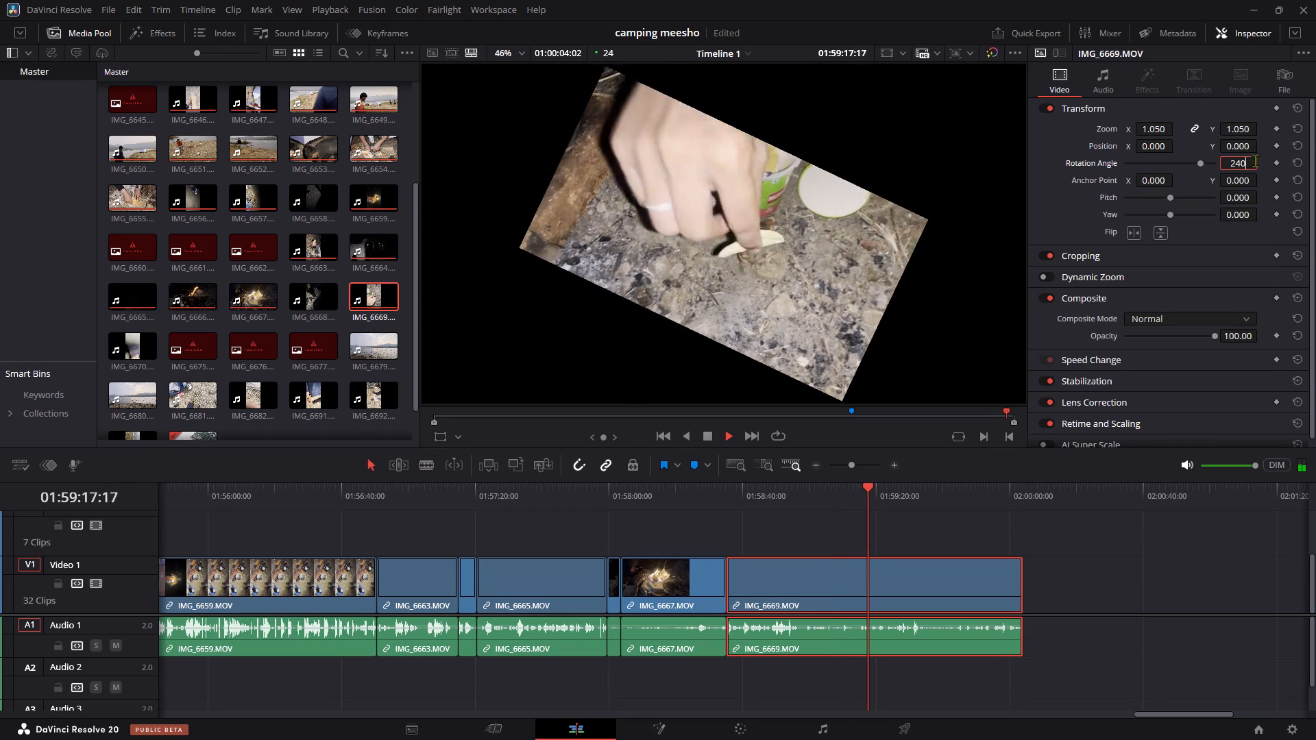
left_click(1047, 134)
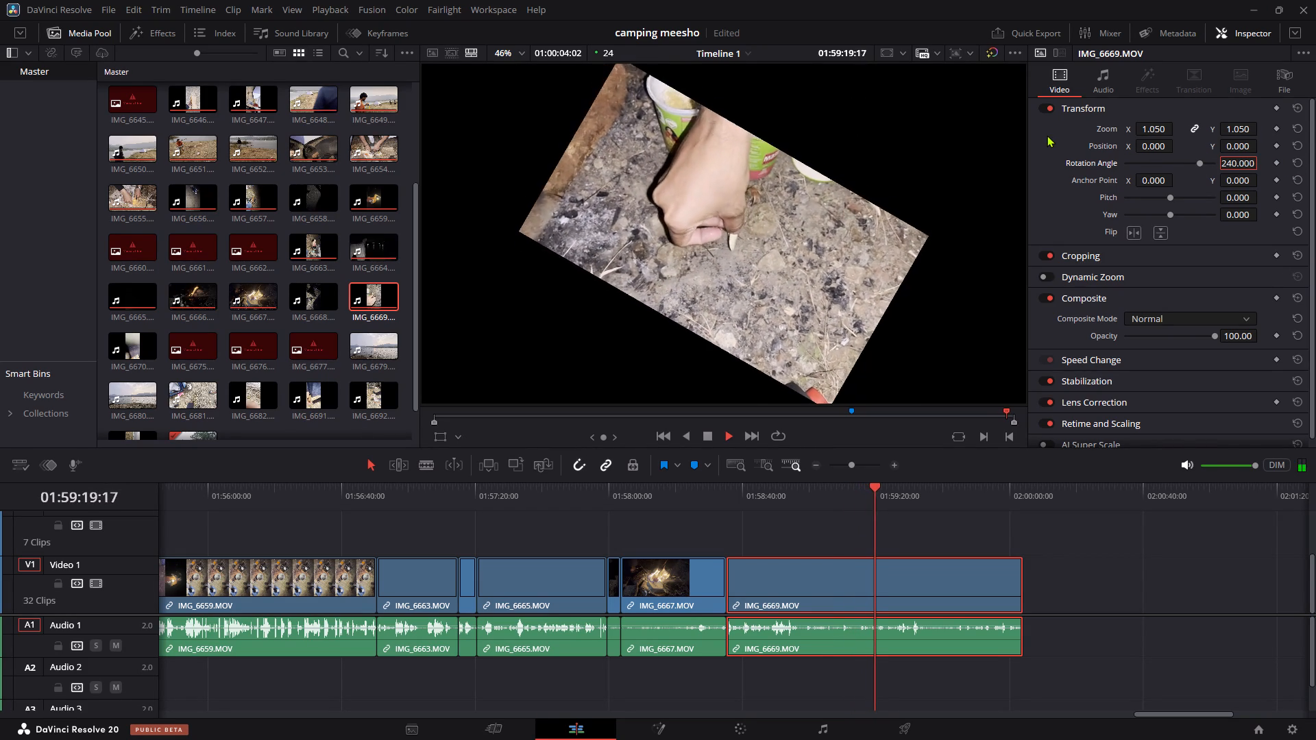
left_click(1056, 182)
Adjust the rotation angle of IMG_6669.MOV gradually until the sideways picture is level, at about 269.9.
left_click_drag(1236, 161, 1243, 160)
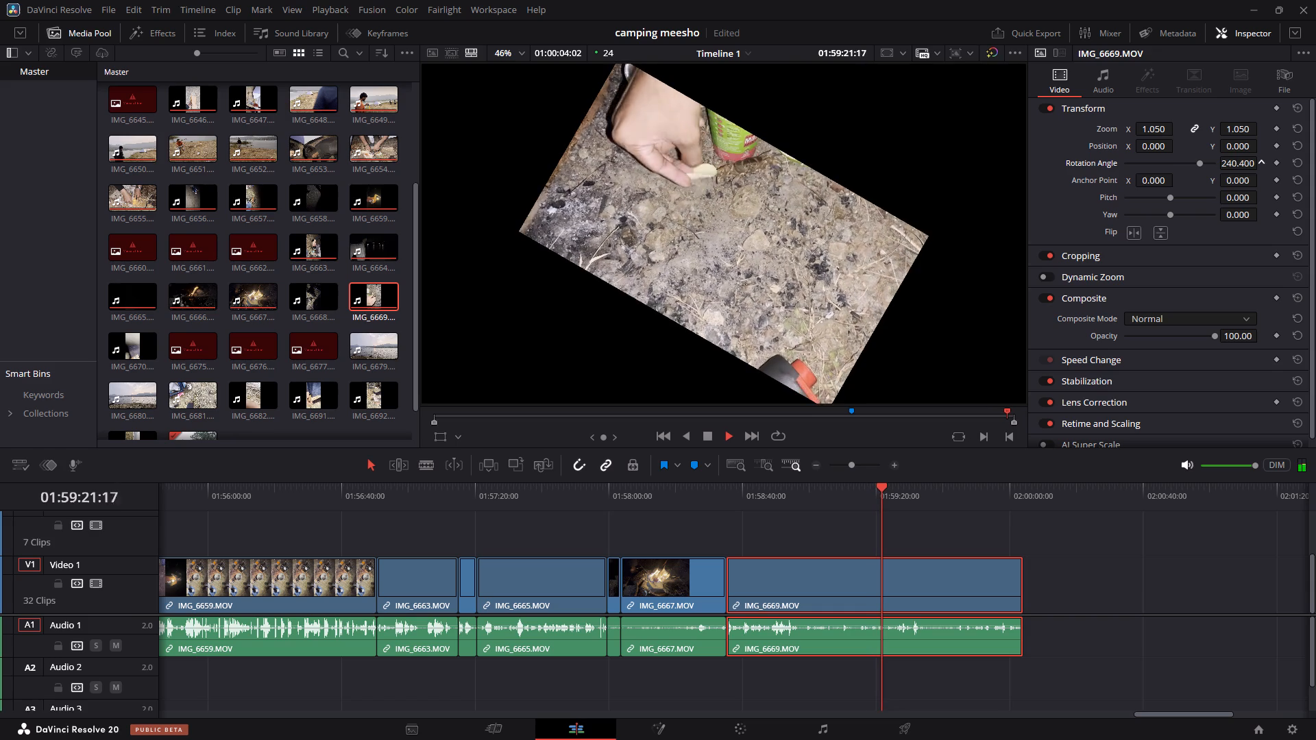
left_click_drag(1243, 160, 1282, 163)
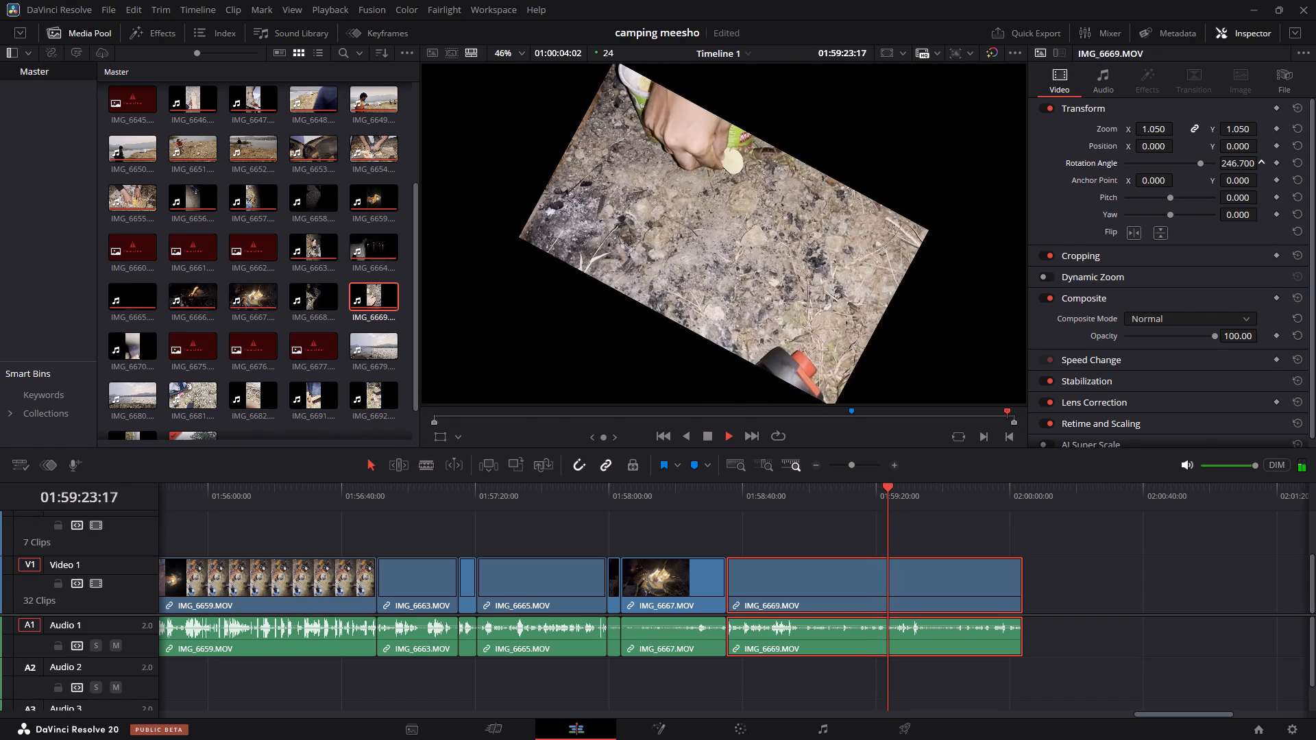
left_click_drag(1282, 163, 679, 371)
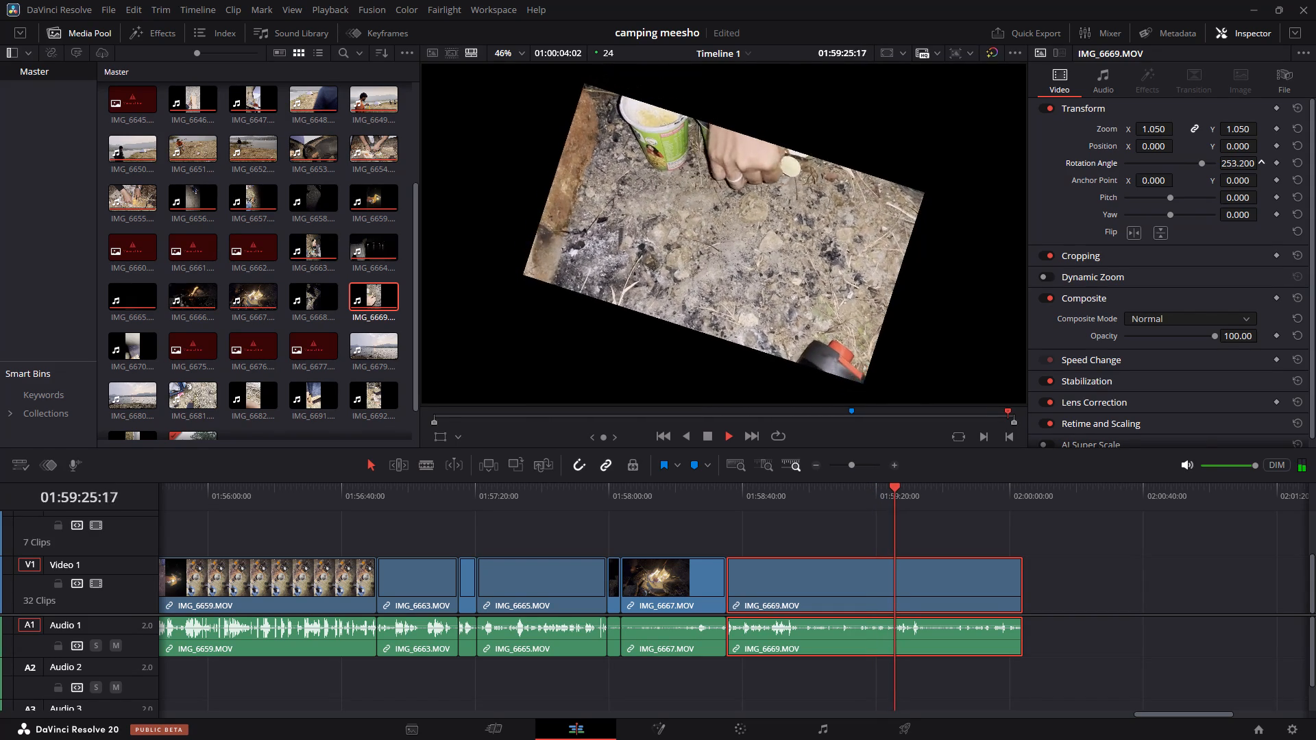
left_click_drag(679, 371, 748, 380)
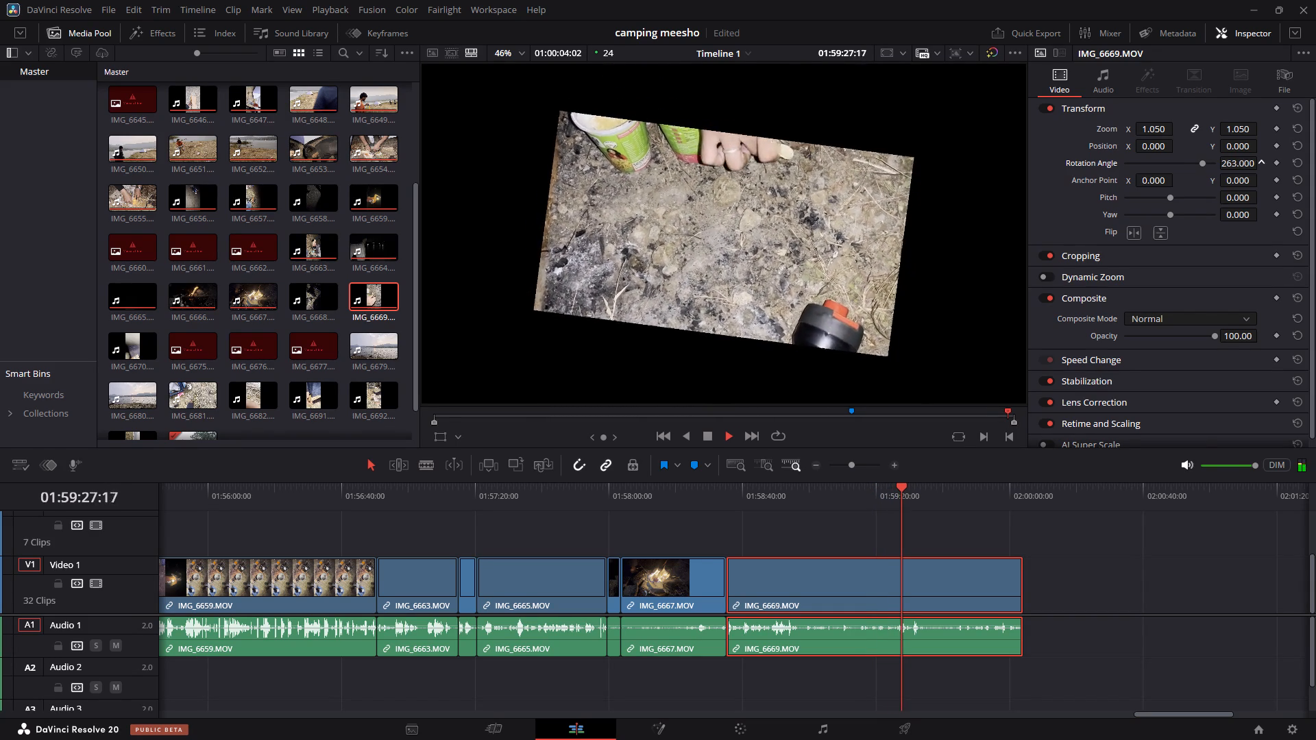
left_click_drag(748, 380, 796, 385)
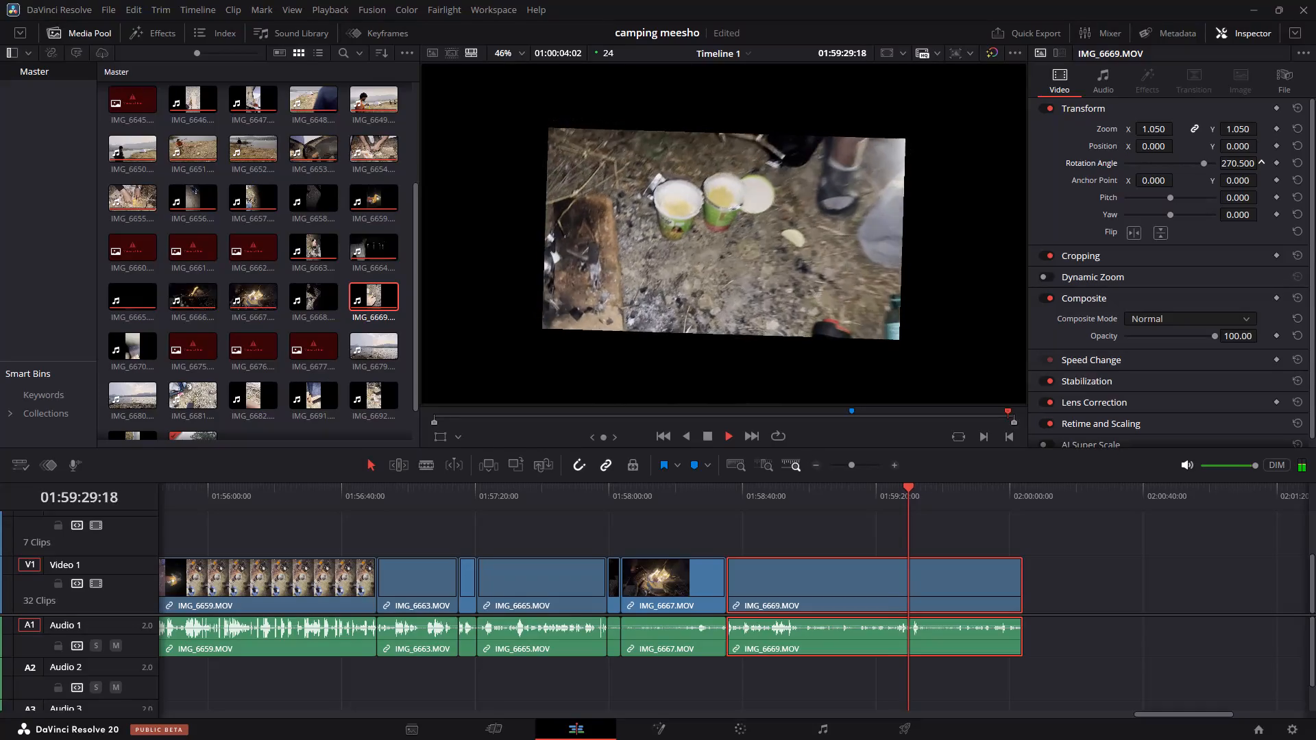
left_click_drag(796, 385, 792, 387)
Set the rotation angle of IMG_6669.MOV to exactly 270.
double_click(1233, 163)
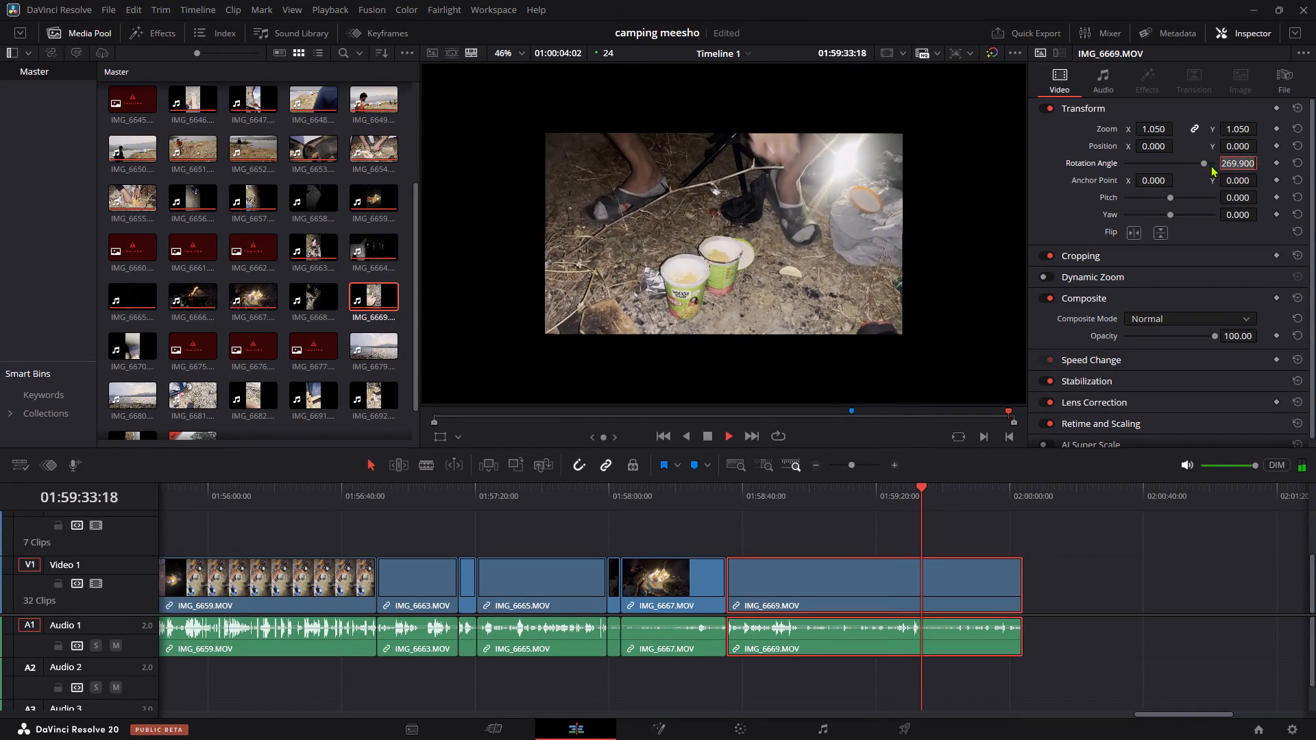
key("2")
key("7")
key("9")
key("BackSpace")
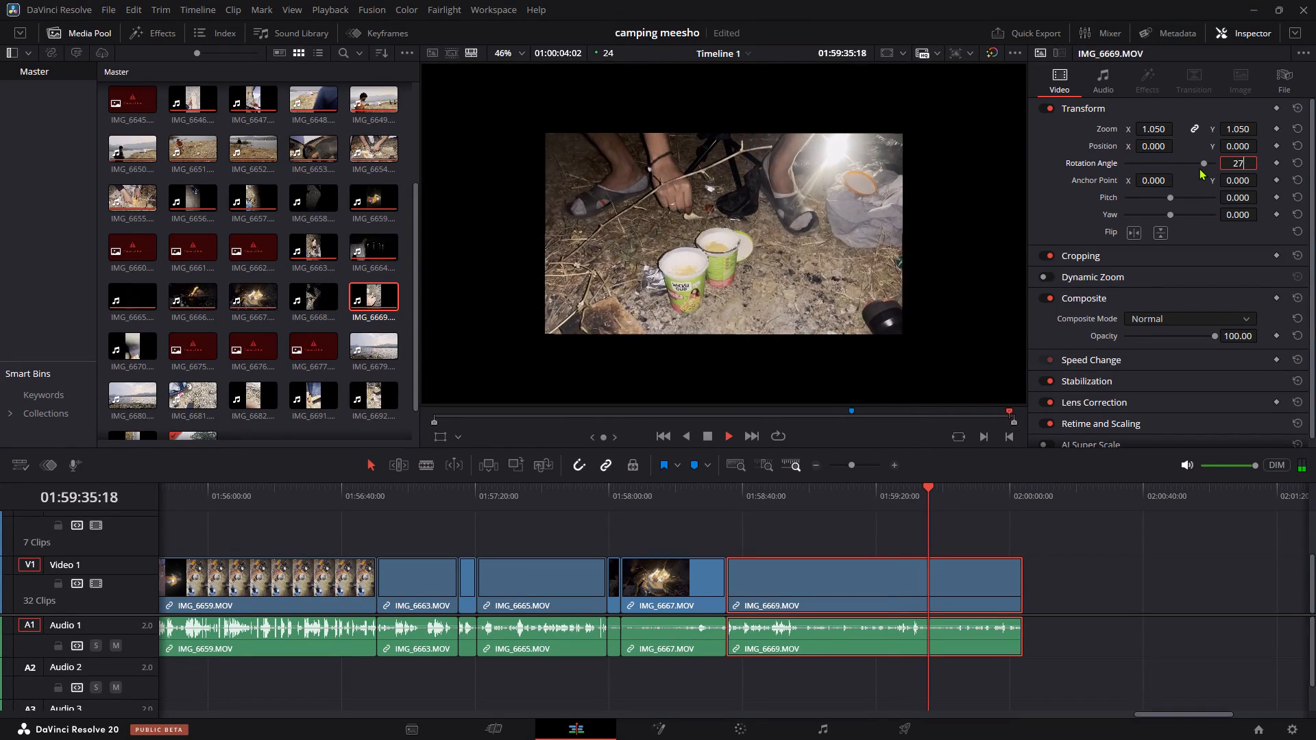
key("0")
left_click(1063, 130)
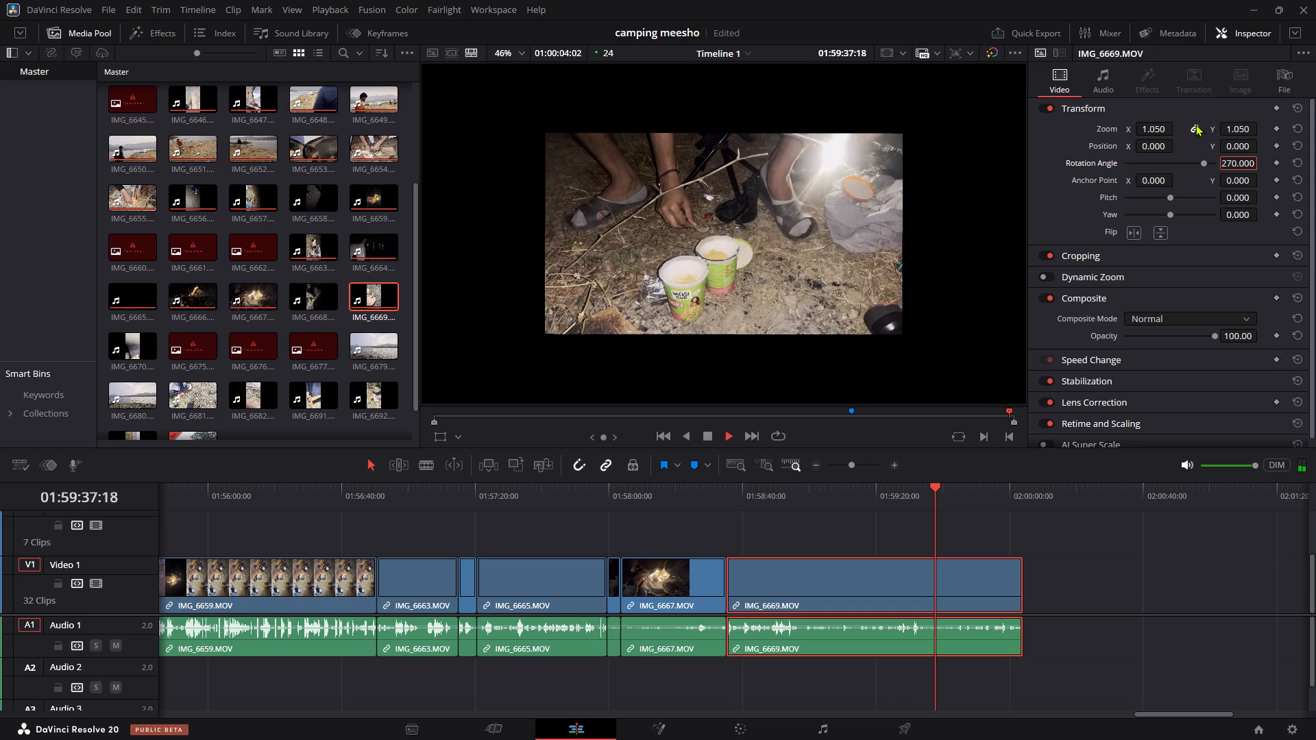
Increase the linked zoom of IMG_6669.MOV to 1.780 so the rotated picture fills the frame.
left_click_drag(1162, 126, 1209, 132)
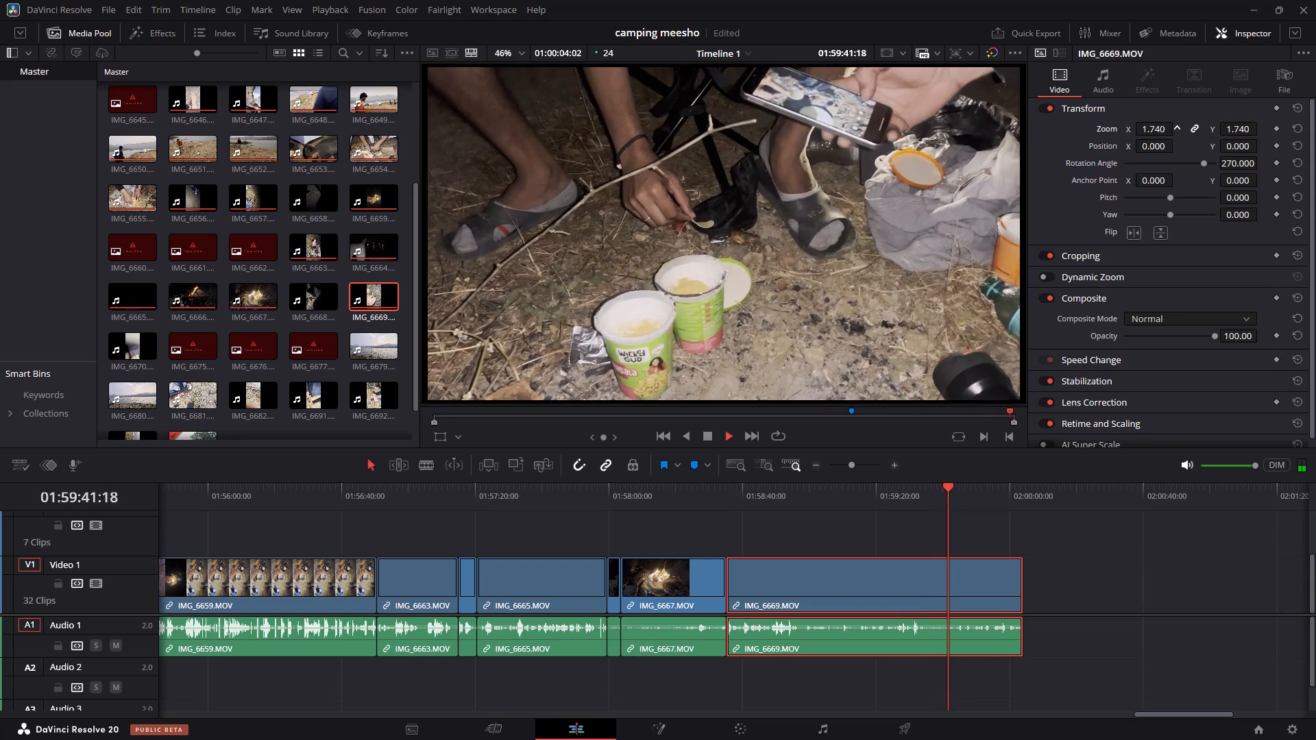
left_click_drag(1209, 132, 1213, 132)
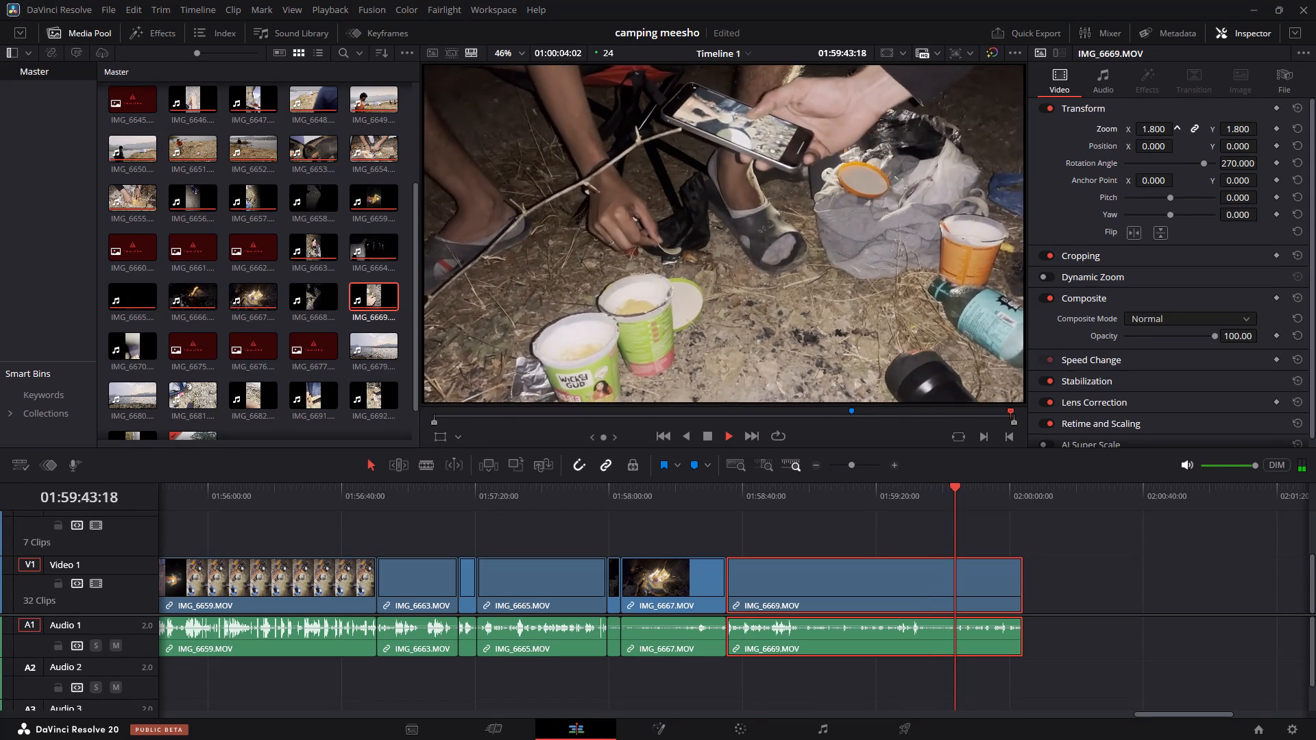
left_click_drag(1213, 132, 1211, 132)
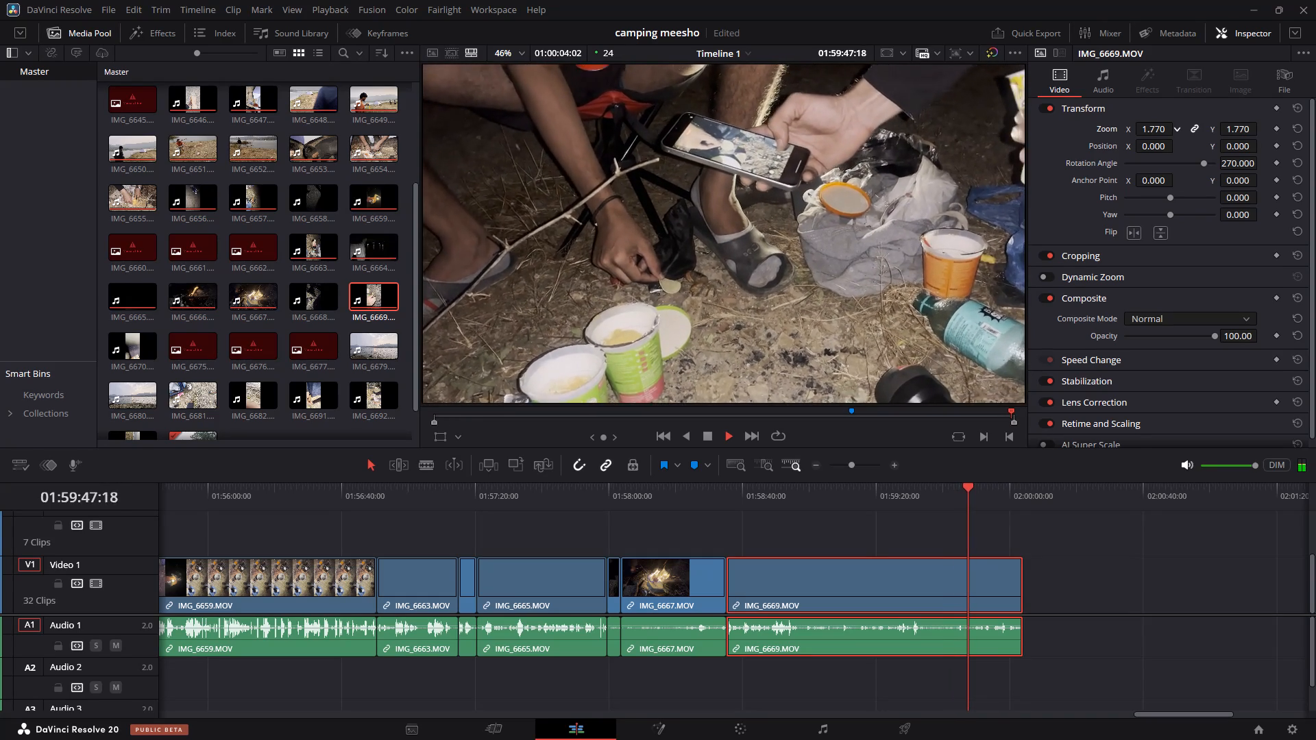
left_click_drag(1211, 132, 1212, 132)
left_click(1054, 143)
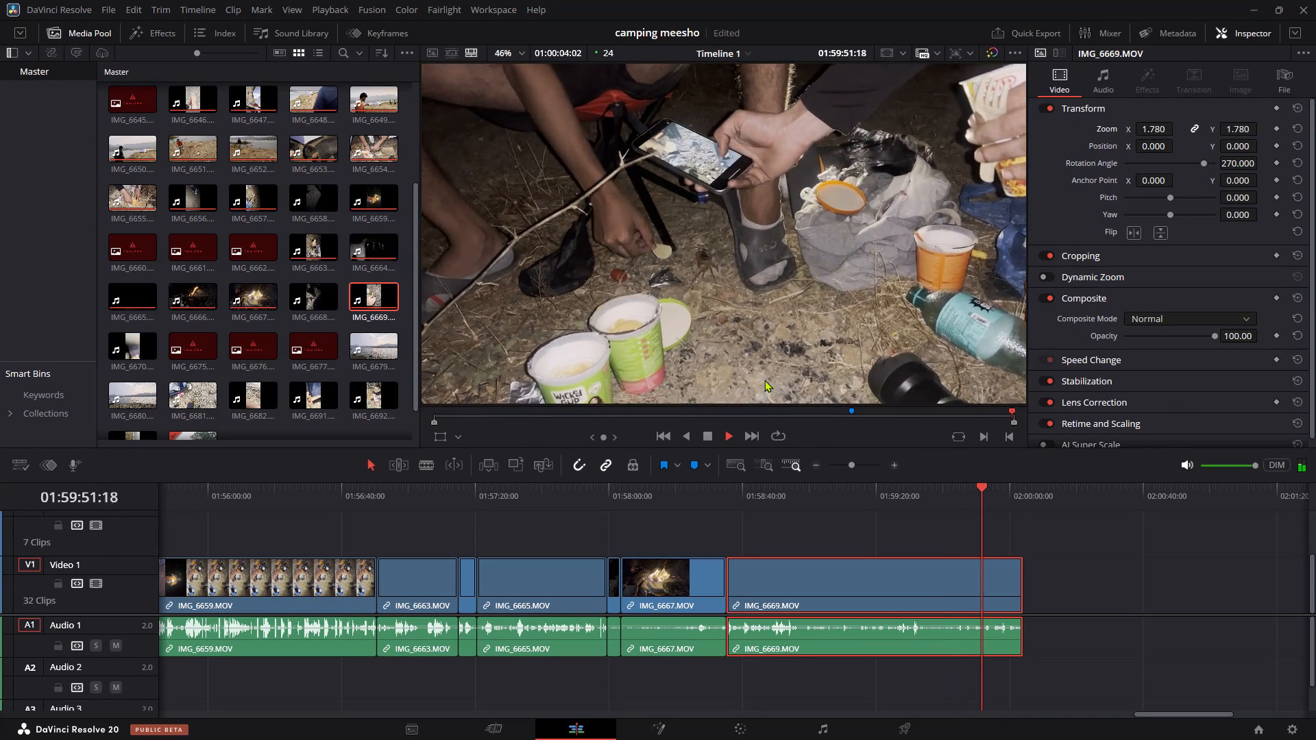
Add IMG_6670.MOV to Video 1 and place it directly after IMG_6669.MOV.
left_click_drag(130, 348, 1112, 578)
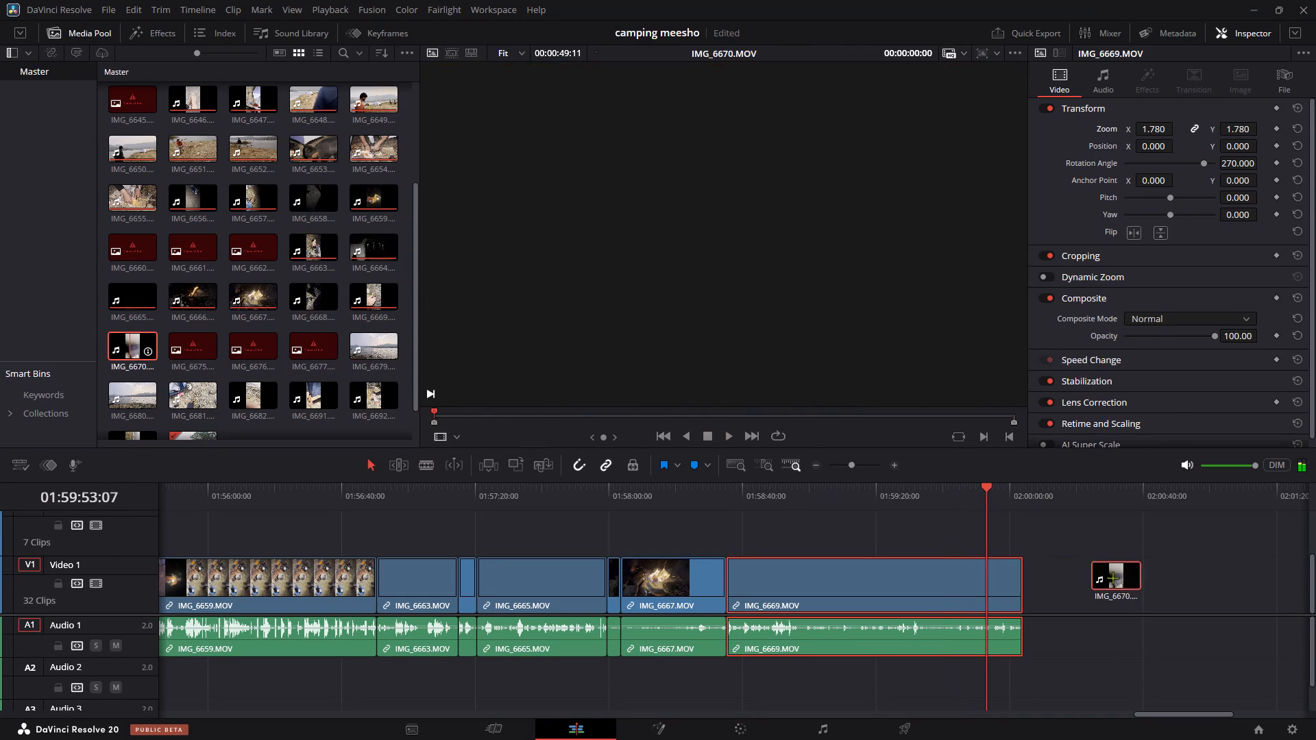
left_click_drag(1112, 578, 1095, 589)
left_click_drag(1140, 582, 1066, 578)
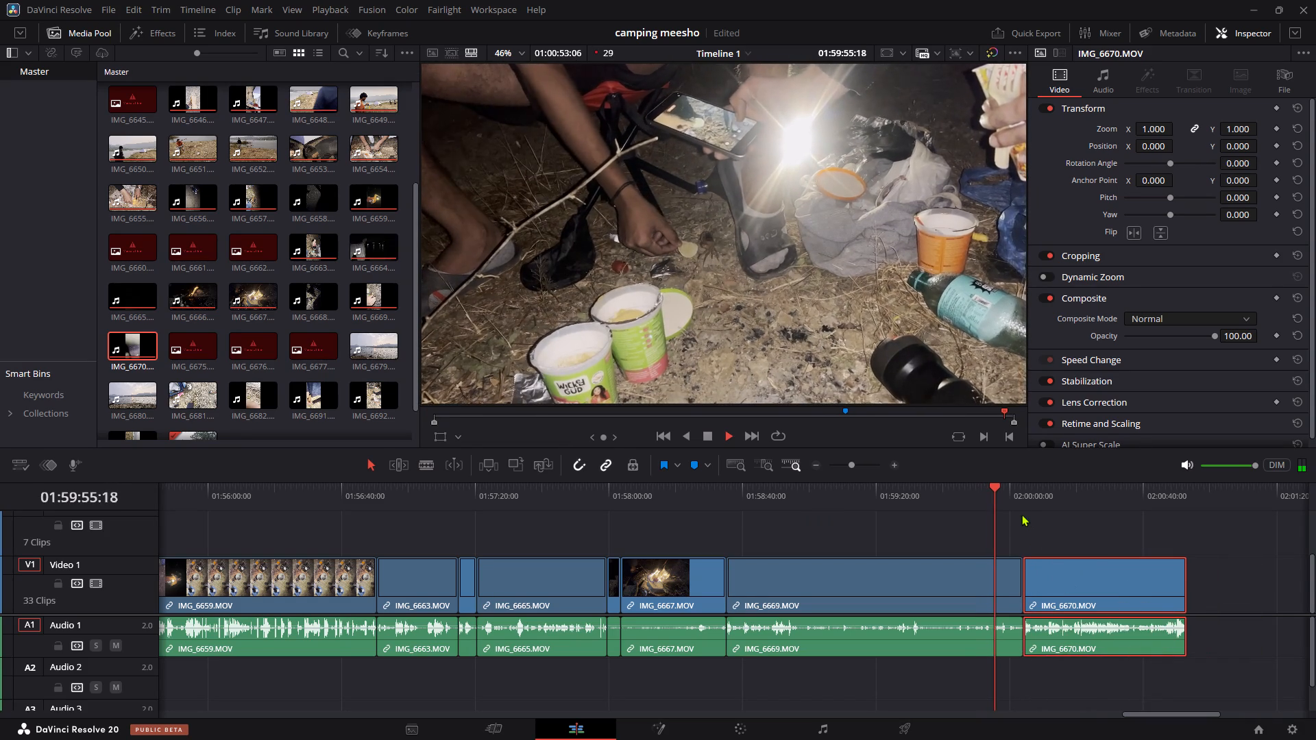
Play IMG_6670.MOV from its start and set its rotation angle to 90.
left_click(1014, 502)
left_click(1027, 497)
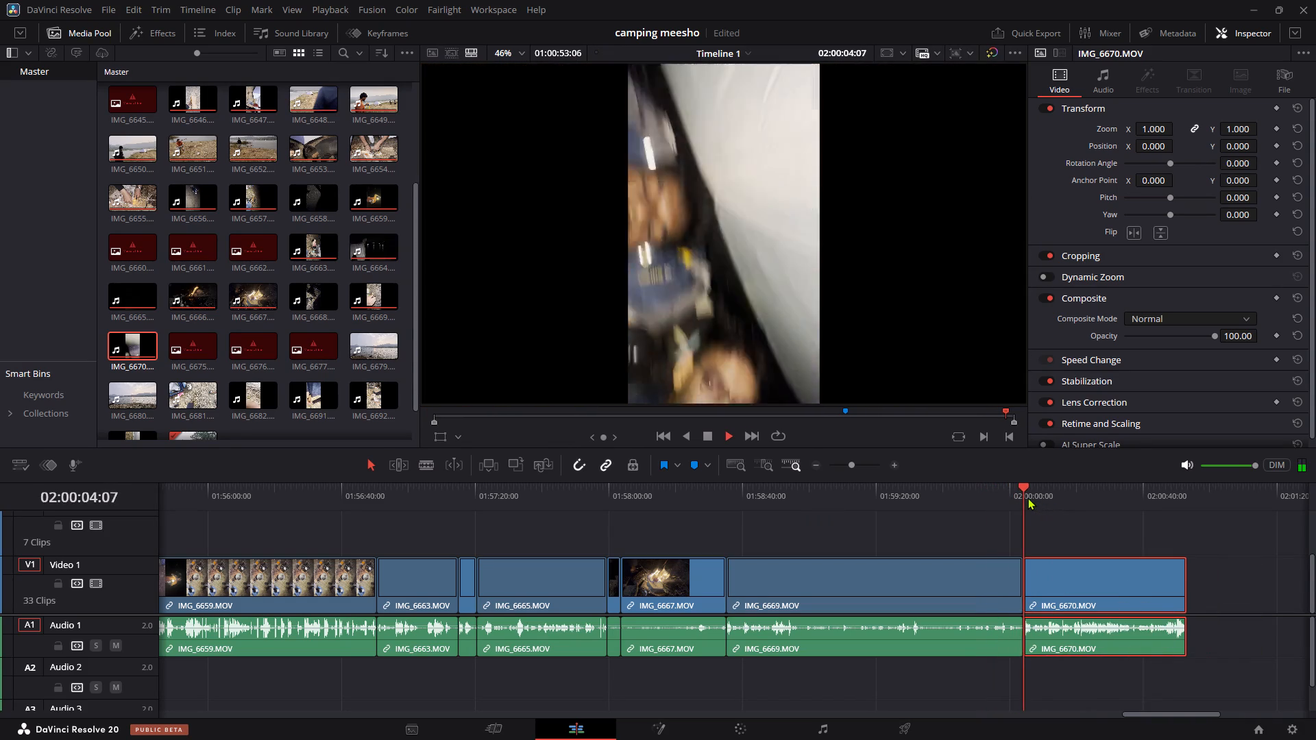
left_click(1113, 583)
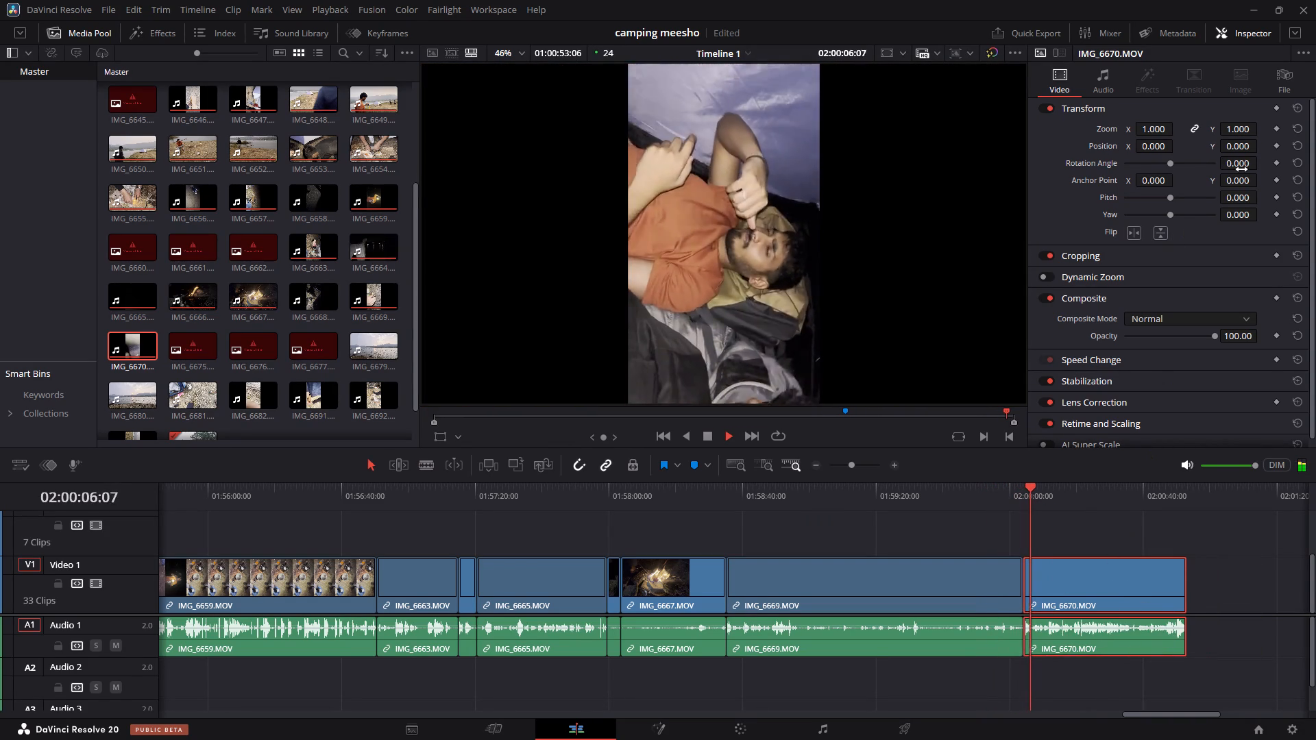
double_click(1241, 169)
type("90")
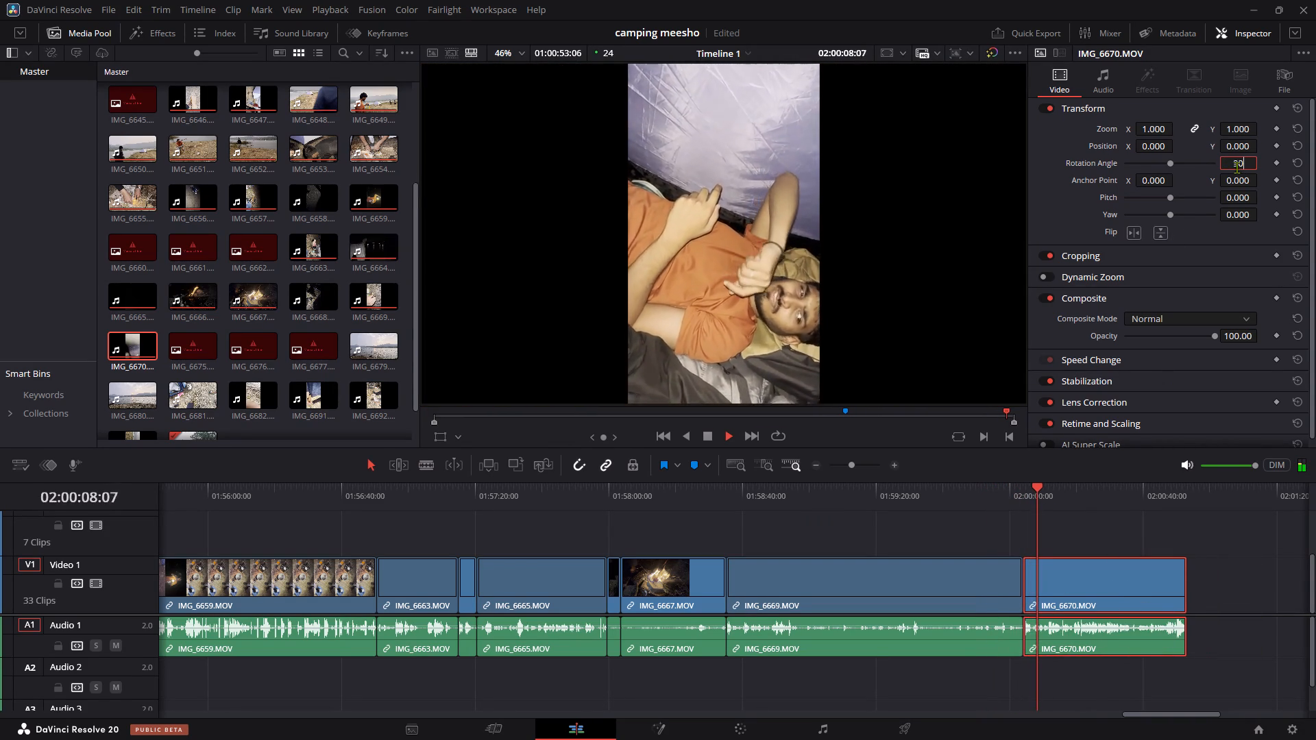
left_click(1058, 149)
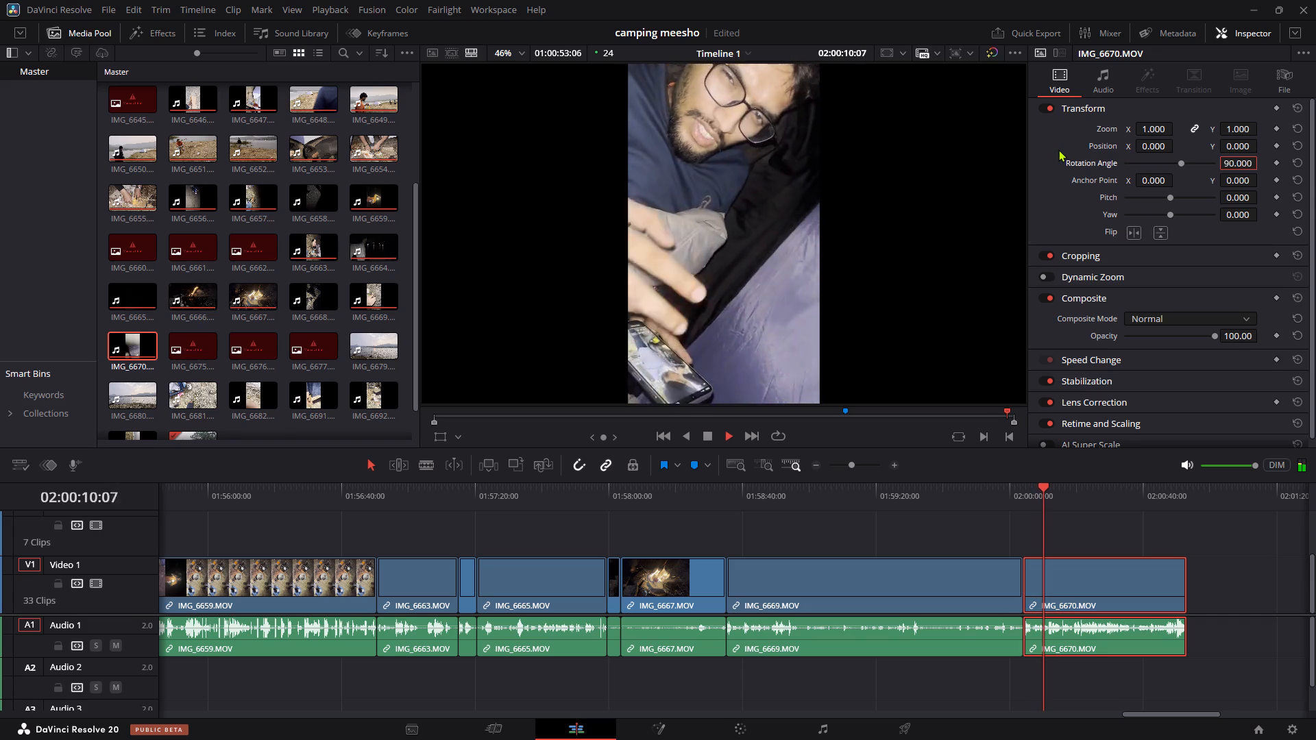
Adjust the linked zoom of IMG_6670.MOV to 1.780 so the rotated picture fills the frame.
left_click_drag(1158, 129, 1219, 140)
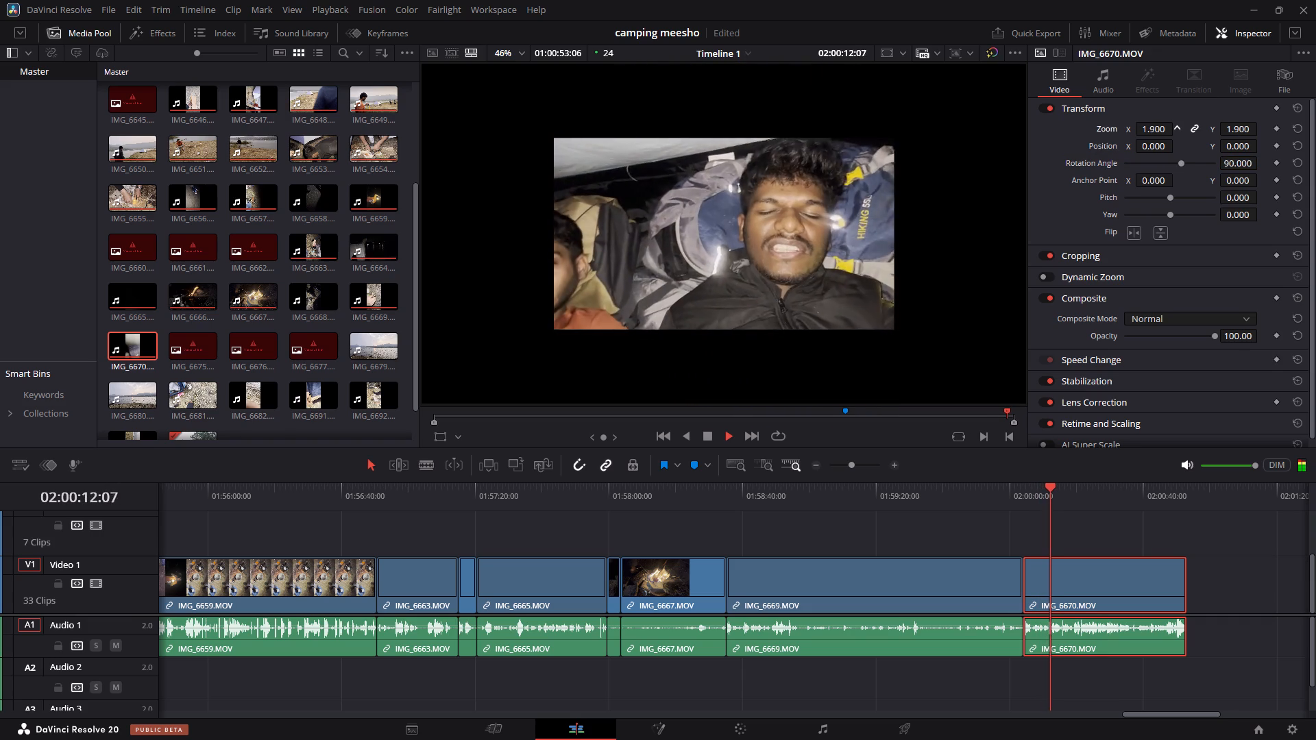
left_click_drag(1219, 140, 1217, 140)
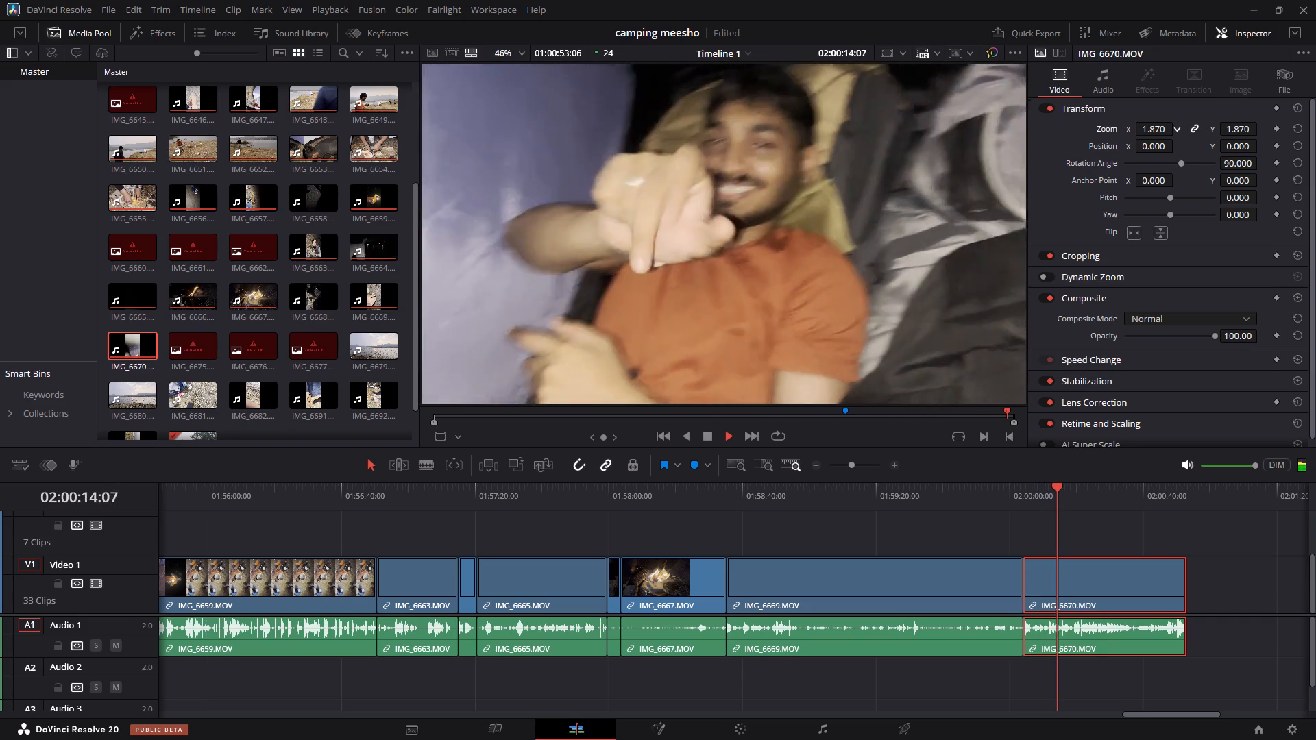
left_click_drag(1217, 140, 1215, 140)
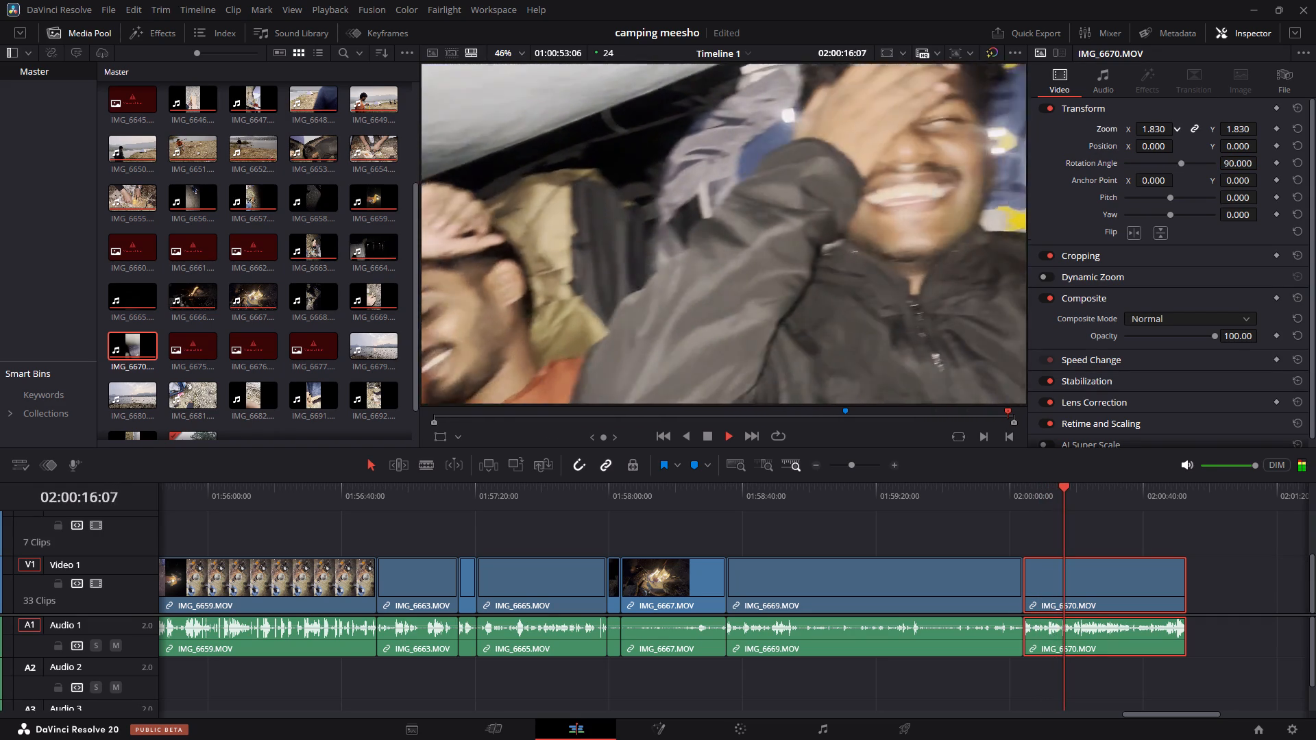
left_click_drag(1215, 140, 1210, 141)
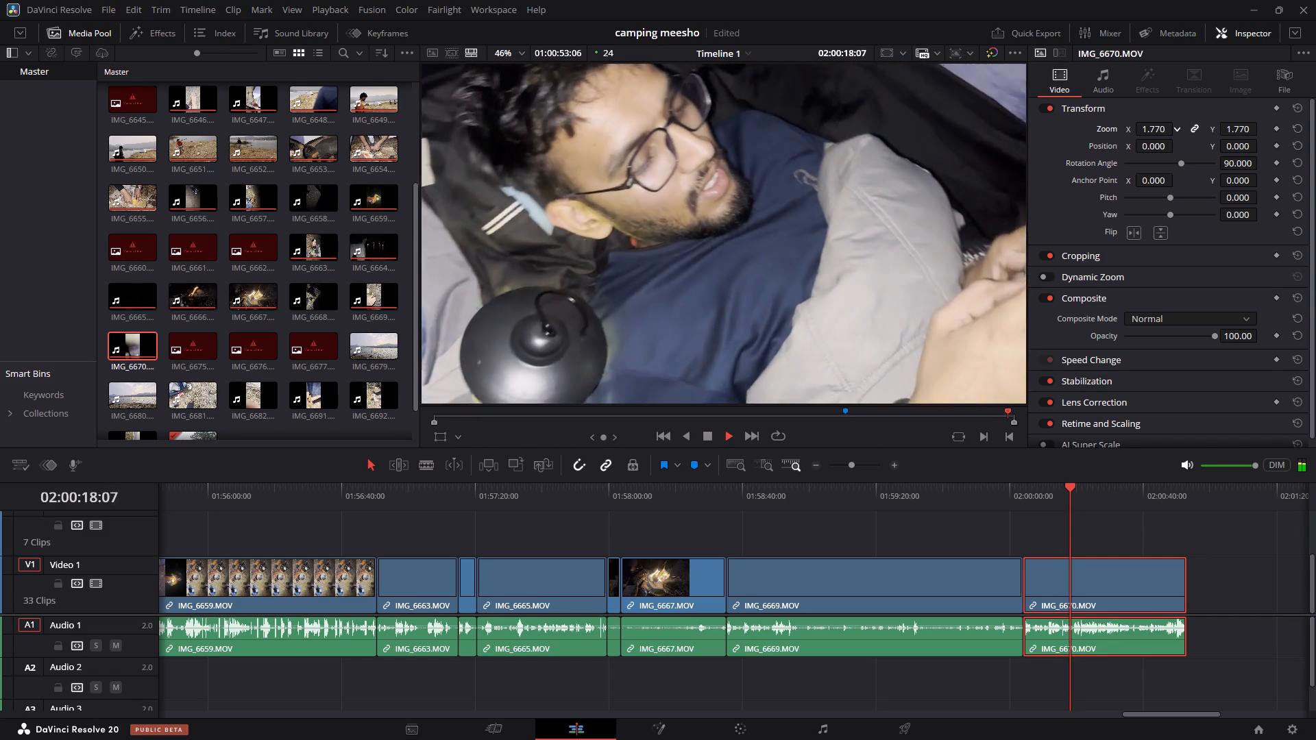
left_click_drag(1210, 141, 1211, 142)
left_click(1060, 140)
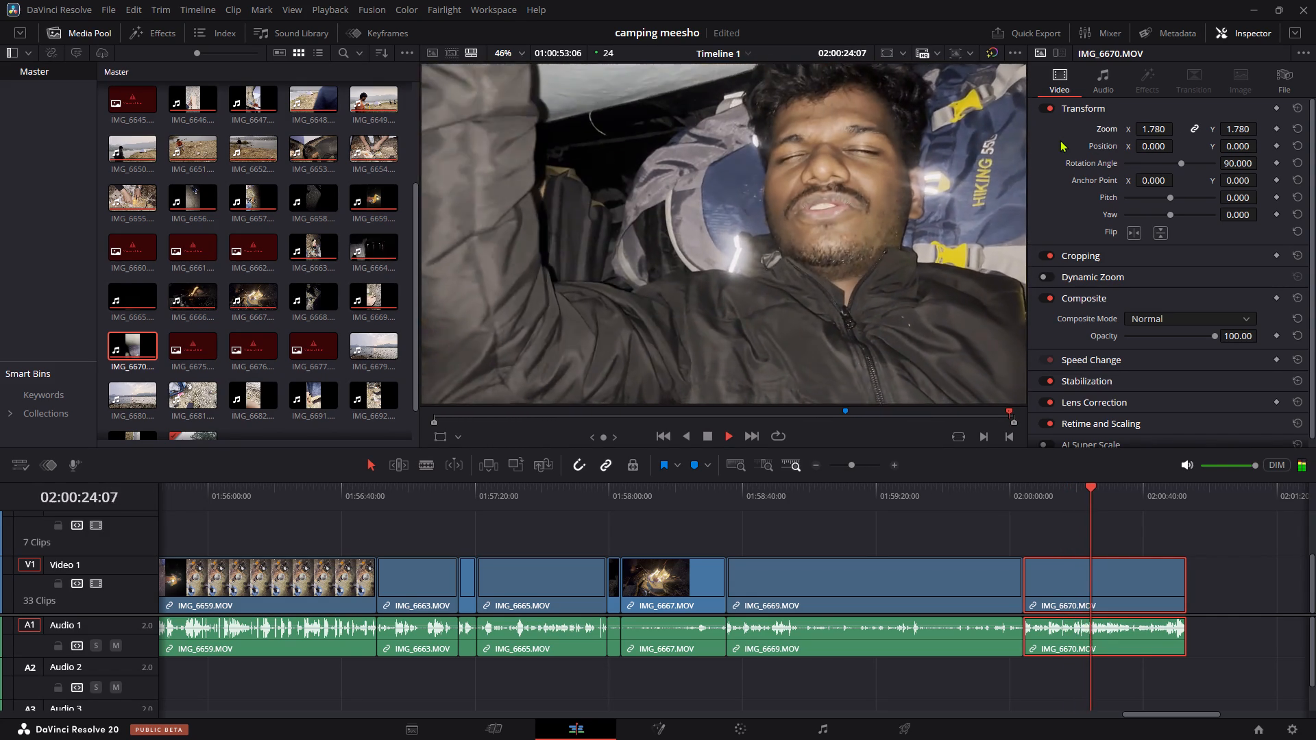
left_click(1054, 143)
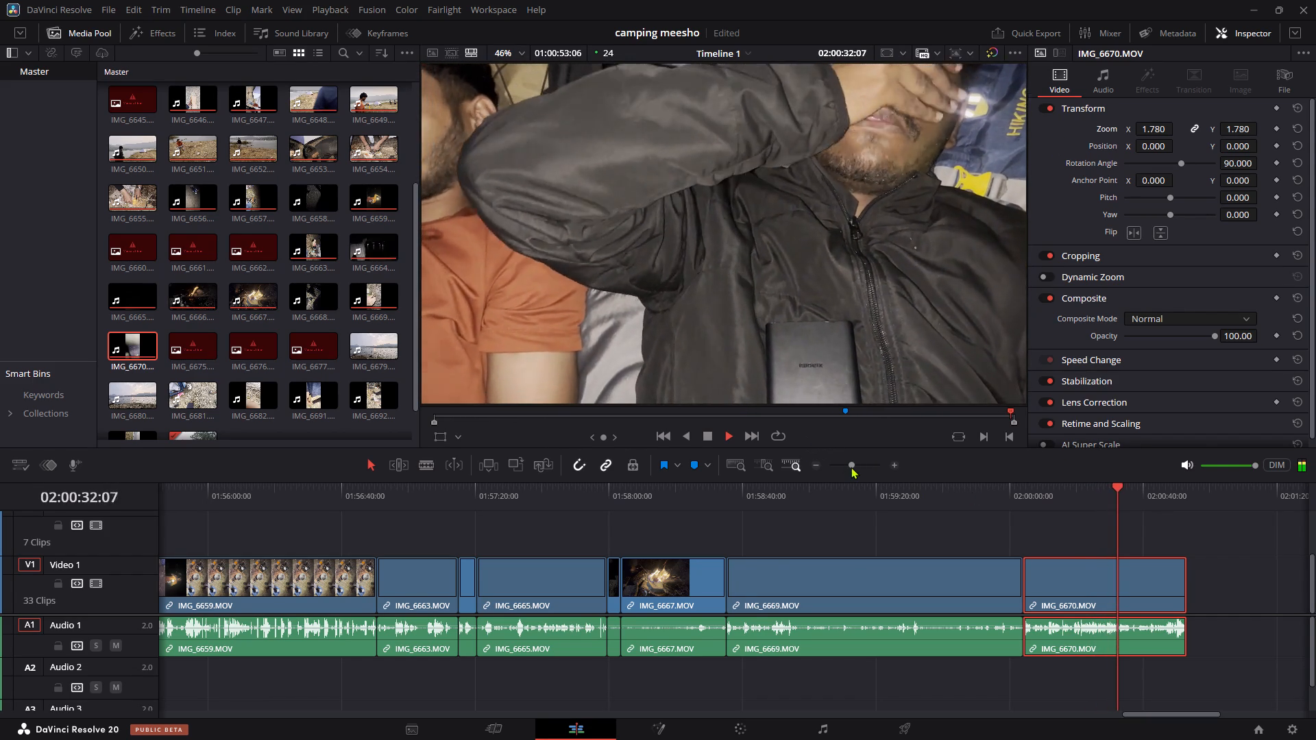
Add IMG_6679.MOV to Video 1 and place it directly after IMG_6670.MOV.
left_click(852, 467)
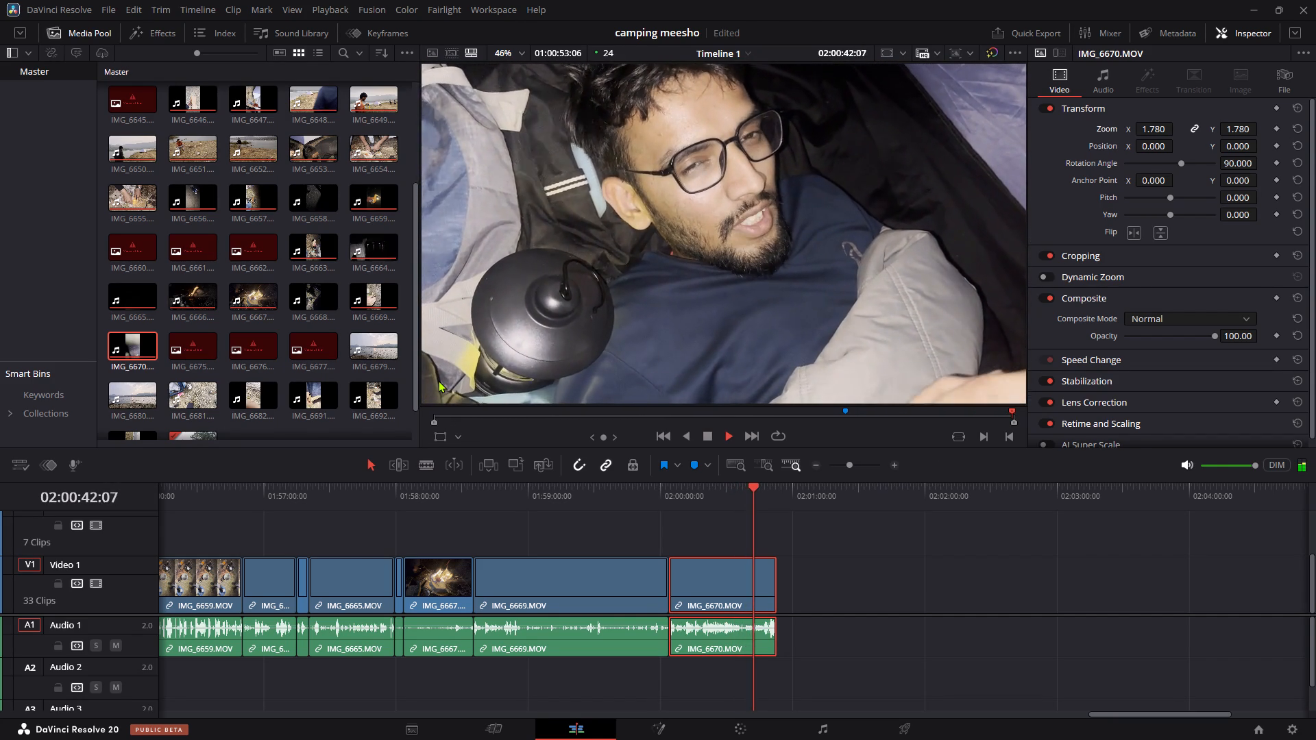
left_click(746, 539)
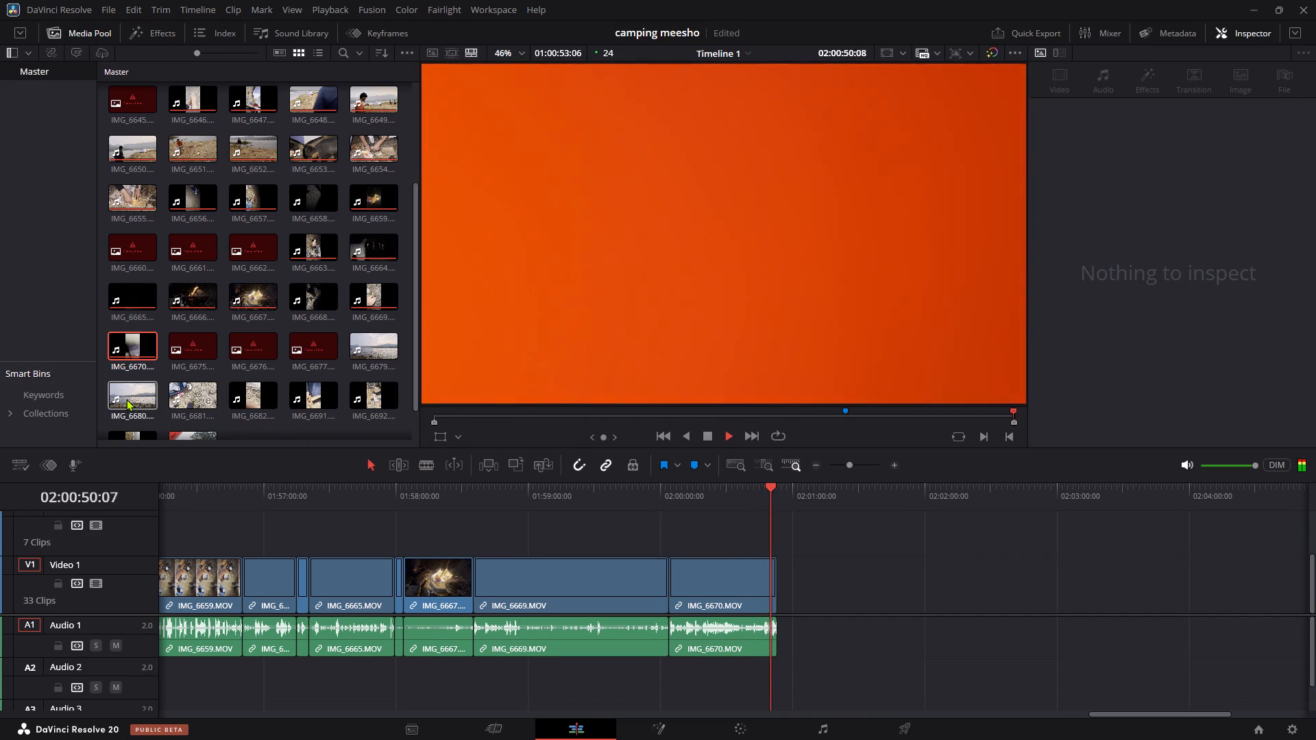
left_click_drag(366, 354, 817, 596)
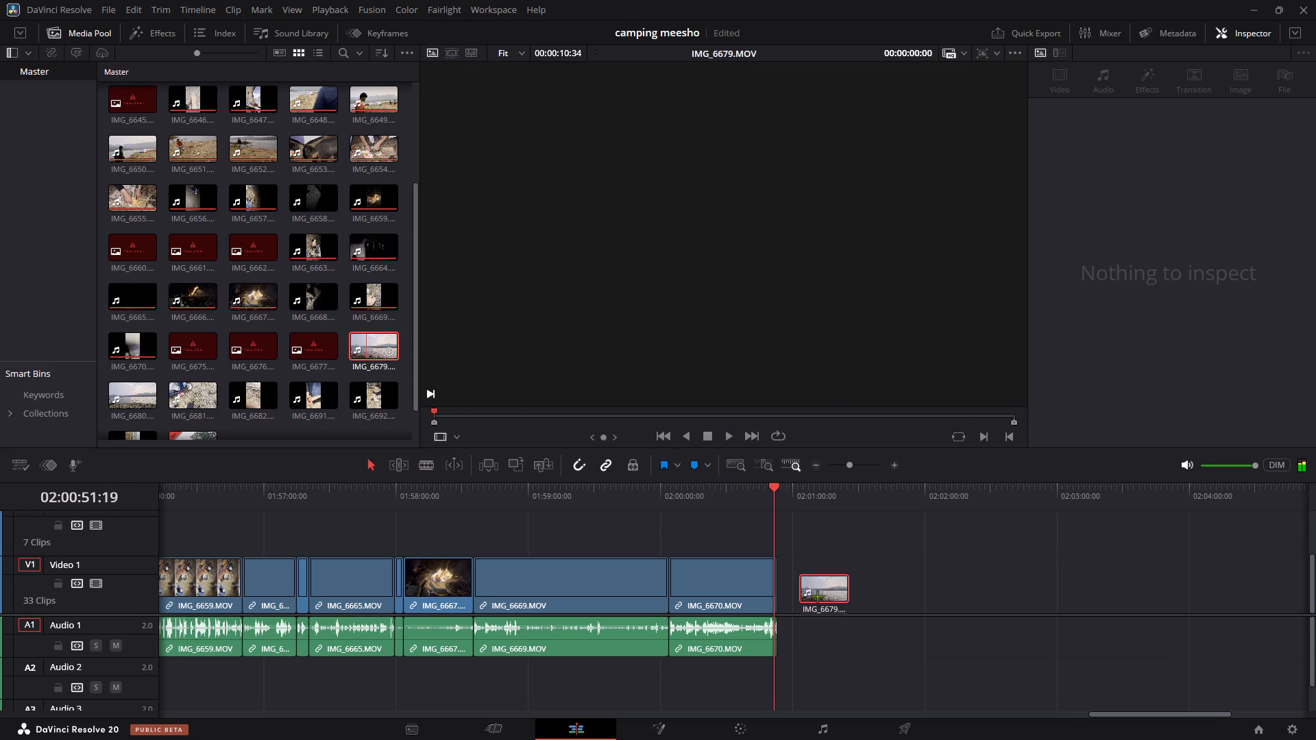
left_click_drag(817, 596, 818, 600)
left_click_drag(831, 587, 788, 589)
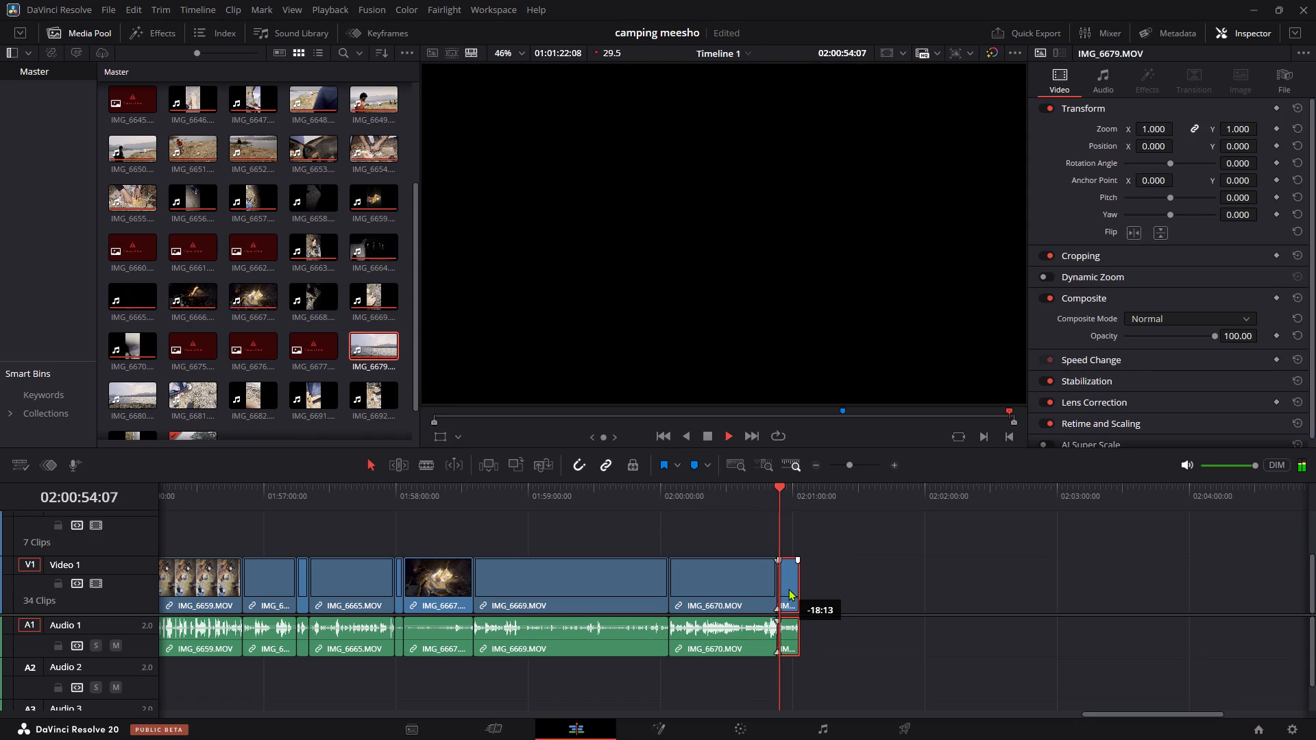
left_click_drag(788, 589, 786, 589)
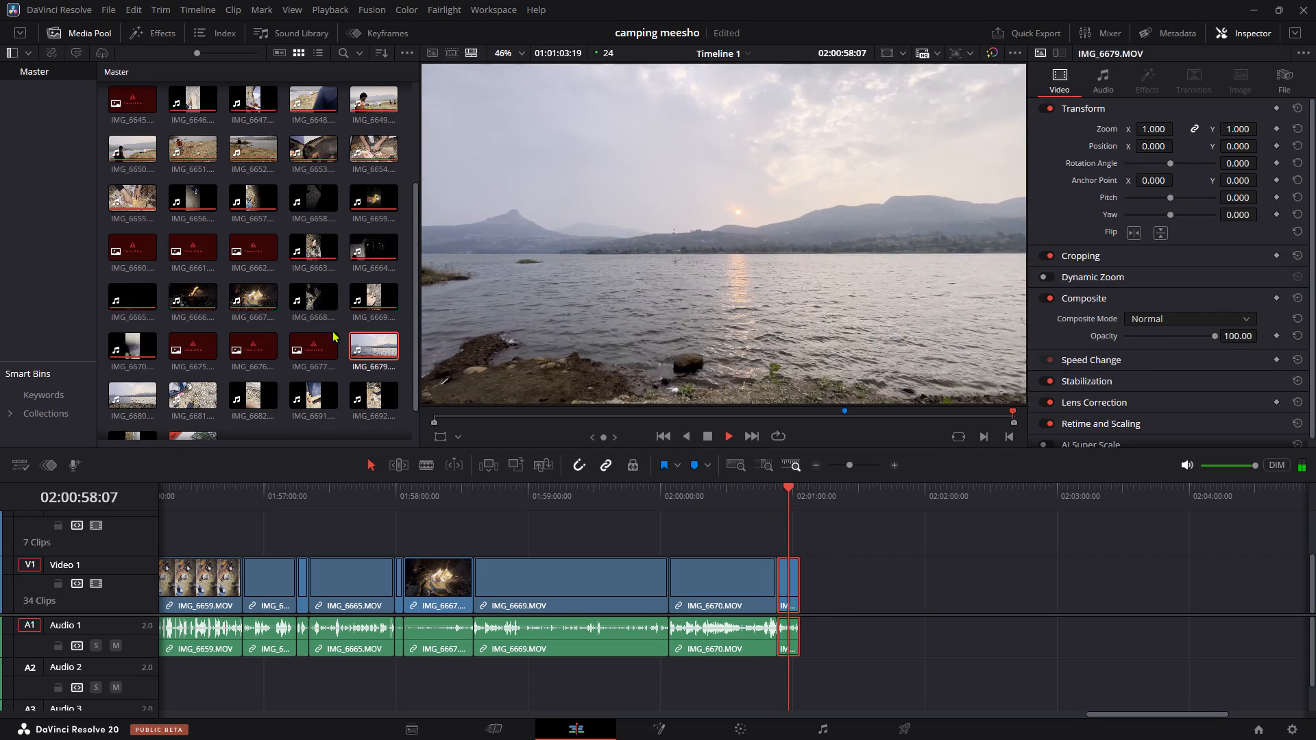
Add IMG_6680.MOV to Video 1 and move it up to the end of IMG_6679.MOV.
scroll(263, 313, "down", 2)
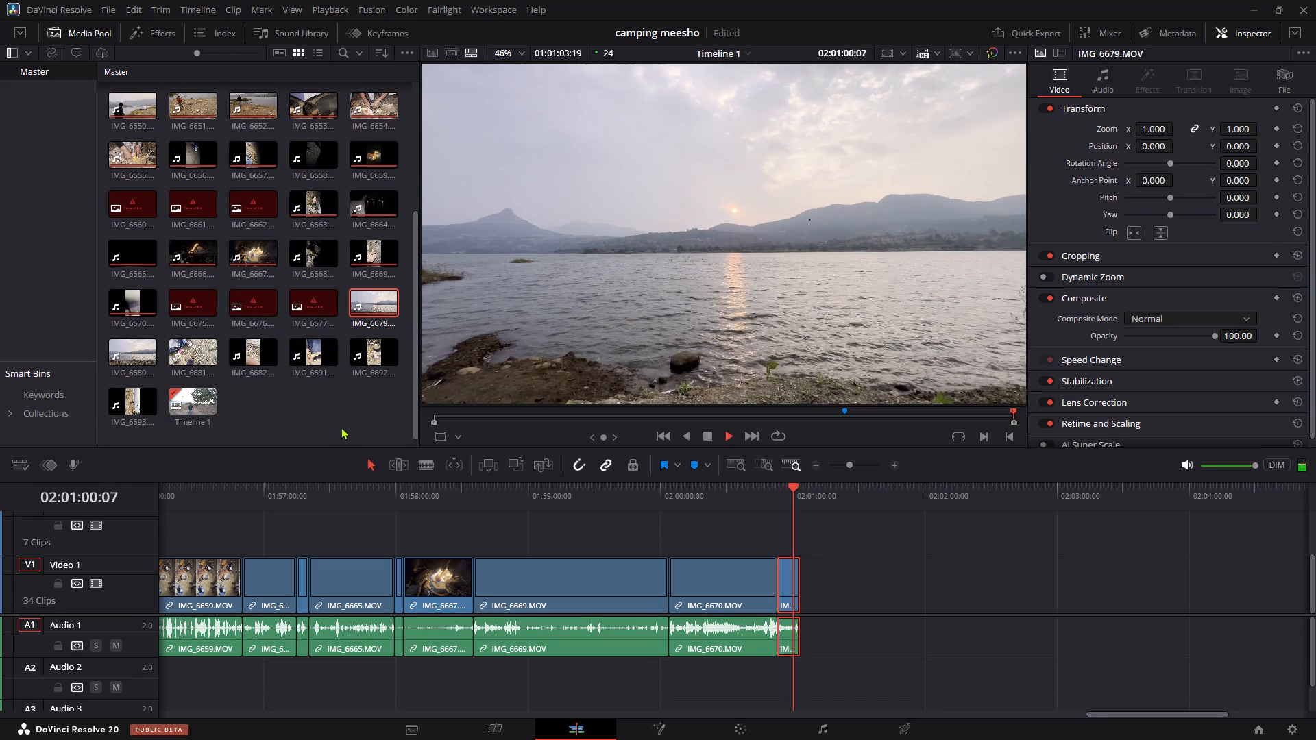
left_click_drag(134, 357, 846, 593)
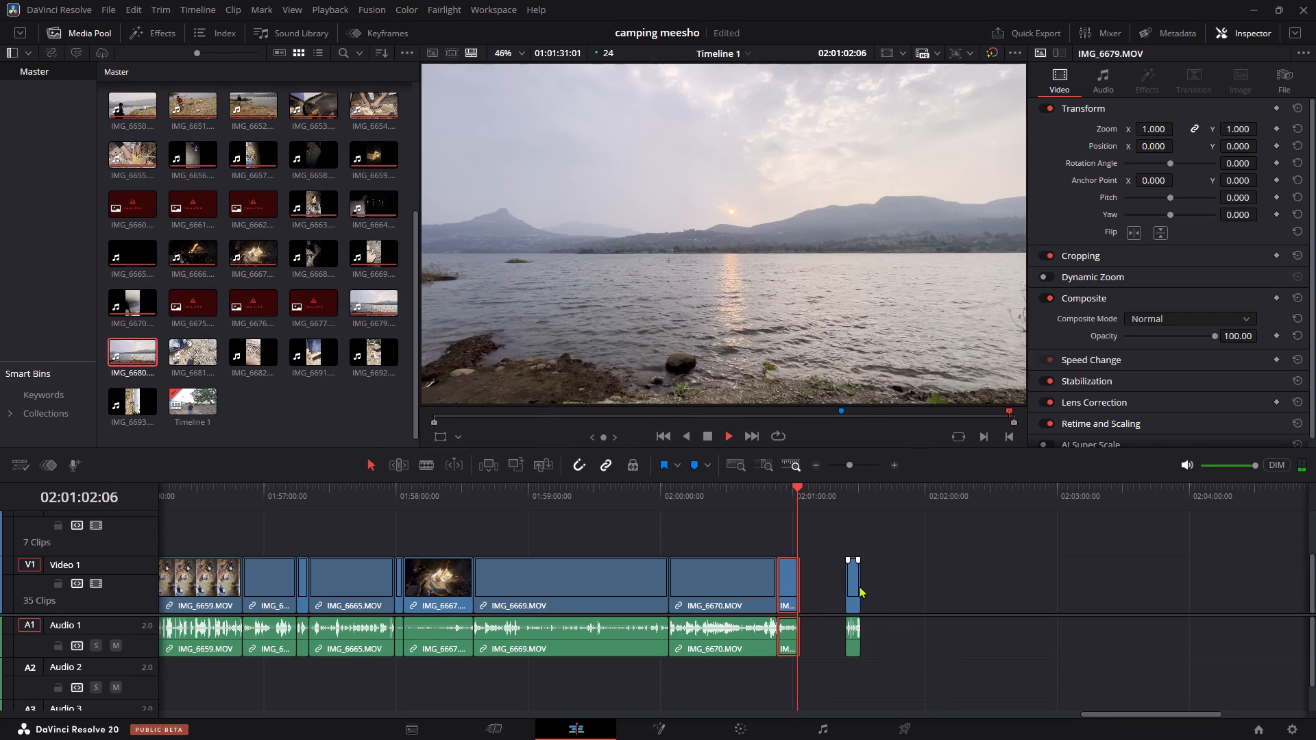
left_click_drag(855, 584, 809, 586)
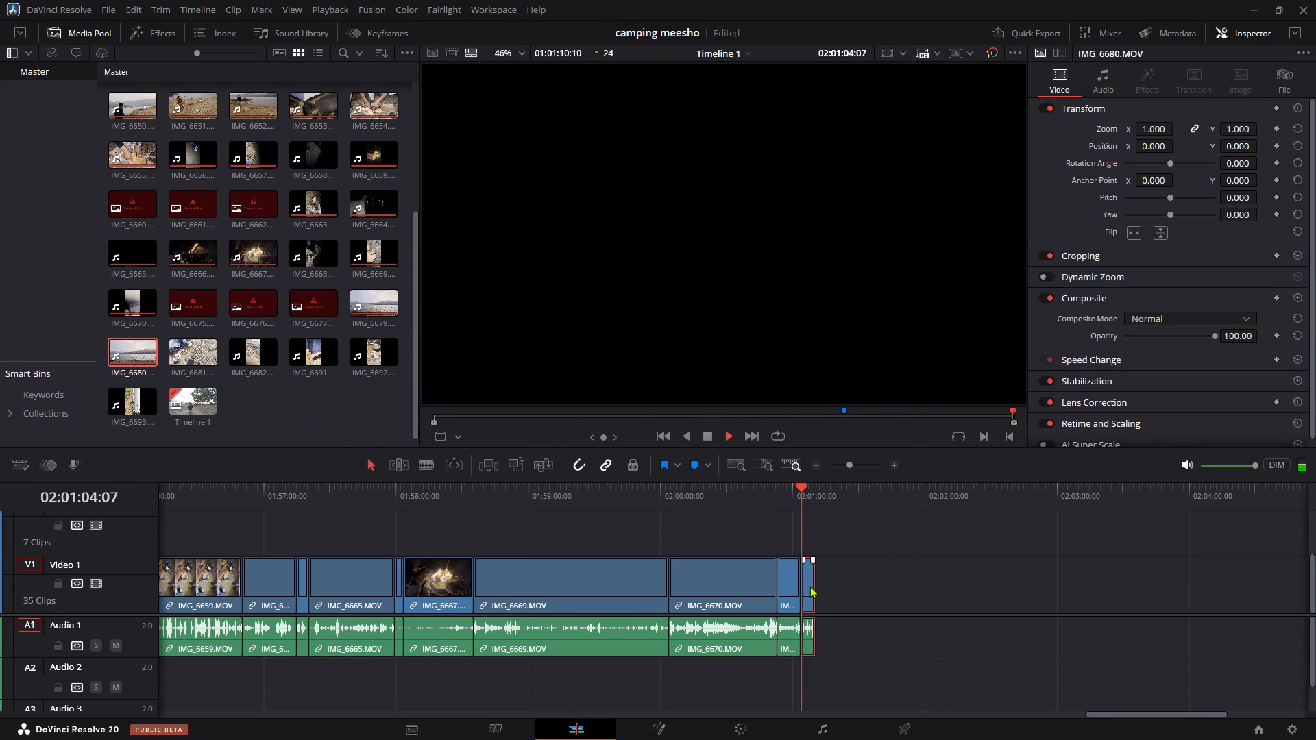
Reposition IMG_6680.MOV on Video 1 so it sits flush against the end of IMG_6679.MOV.
left_click_drag(807, 586, 812, 593)
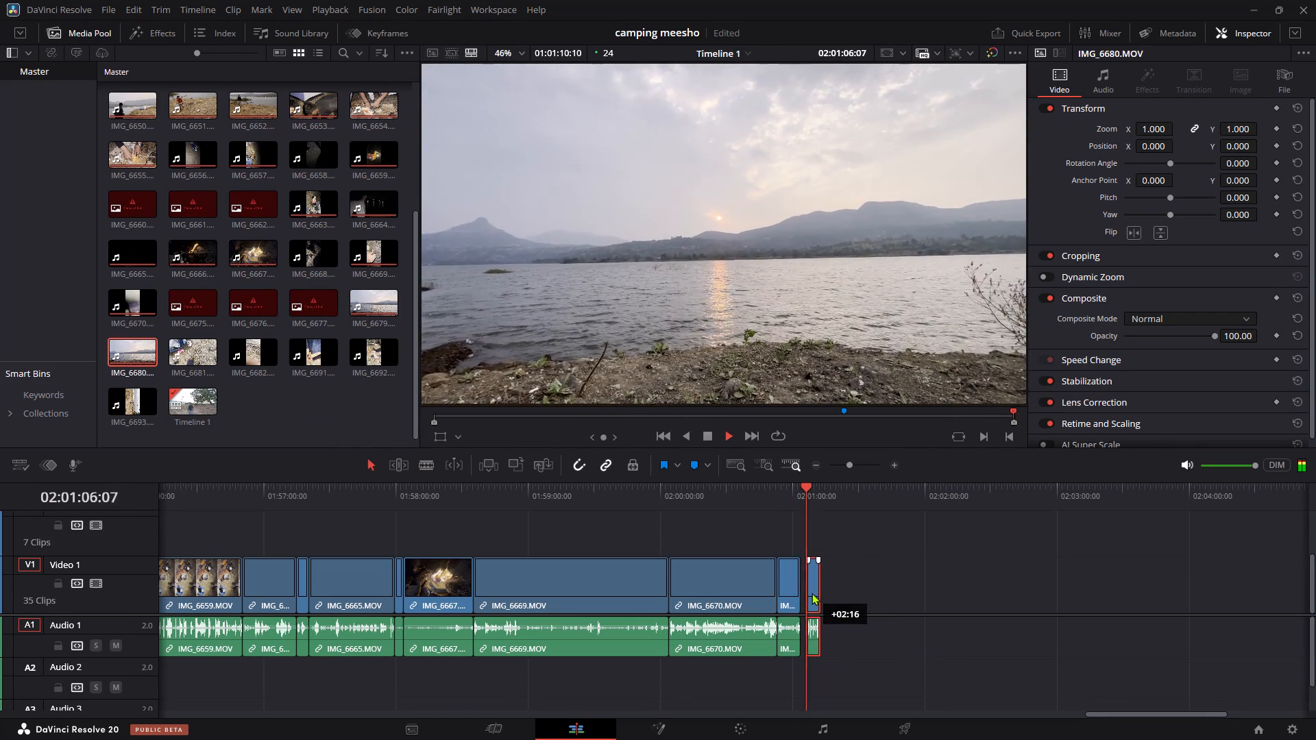
left_click_drag(812, 593, 808, 593)
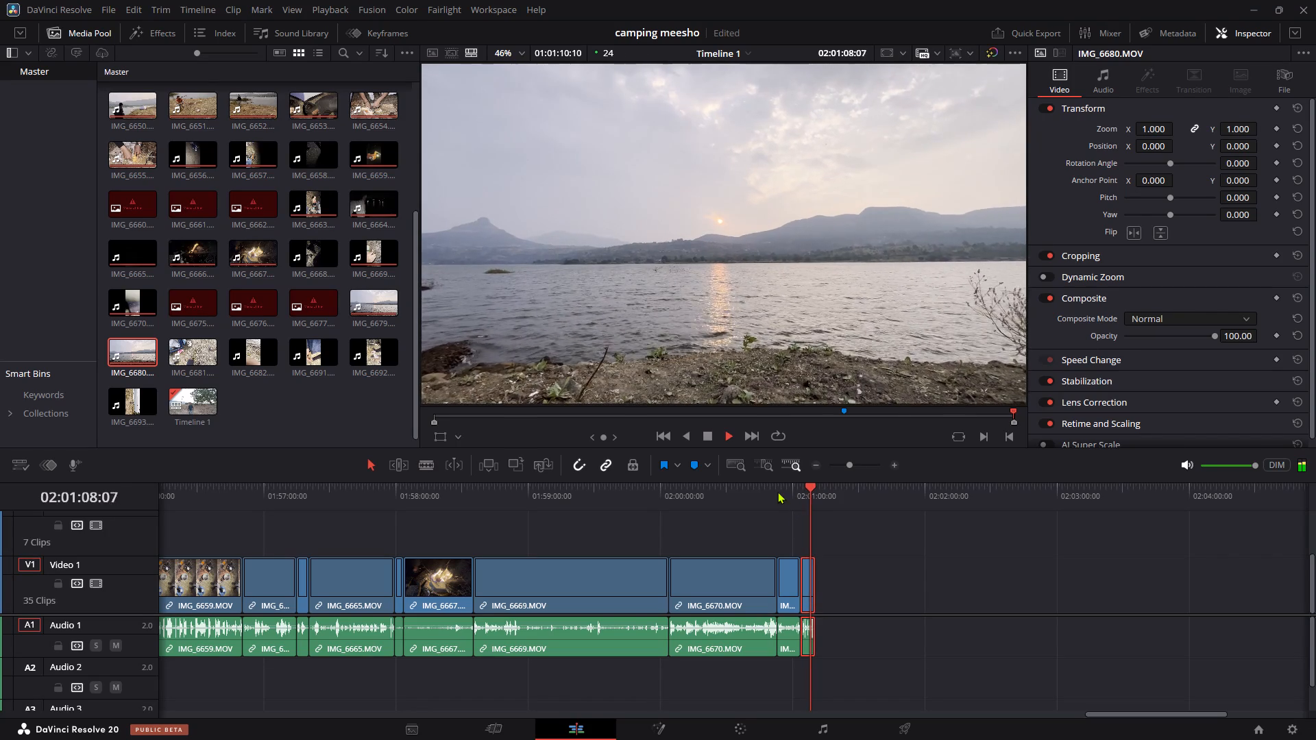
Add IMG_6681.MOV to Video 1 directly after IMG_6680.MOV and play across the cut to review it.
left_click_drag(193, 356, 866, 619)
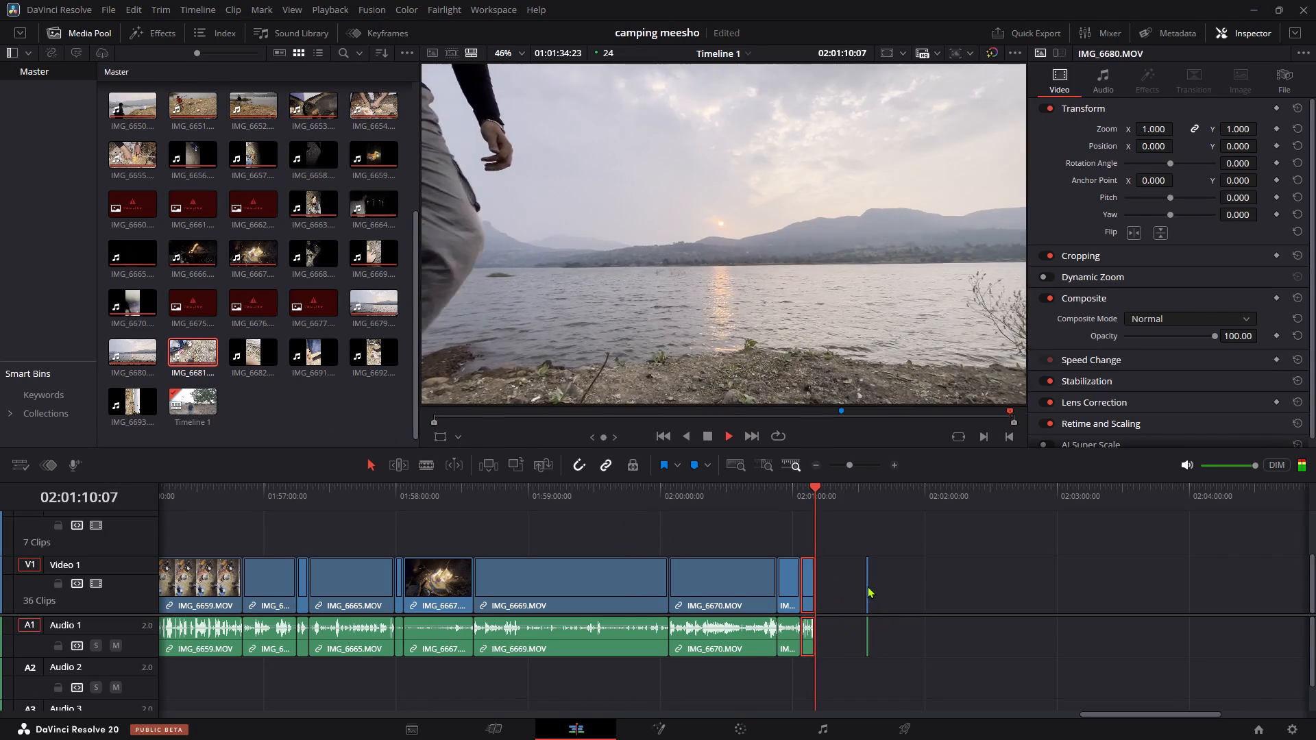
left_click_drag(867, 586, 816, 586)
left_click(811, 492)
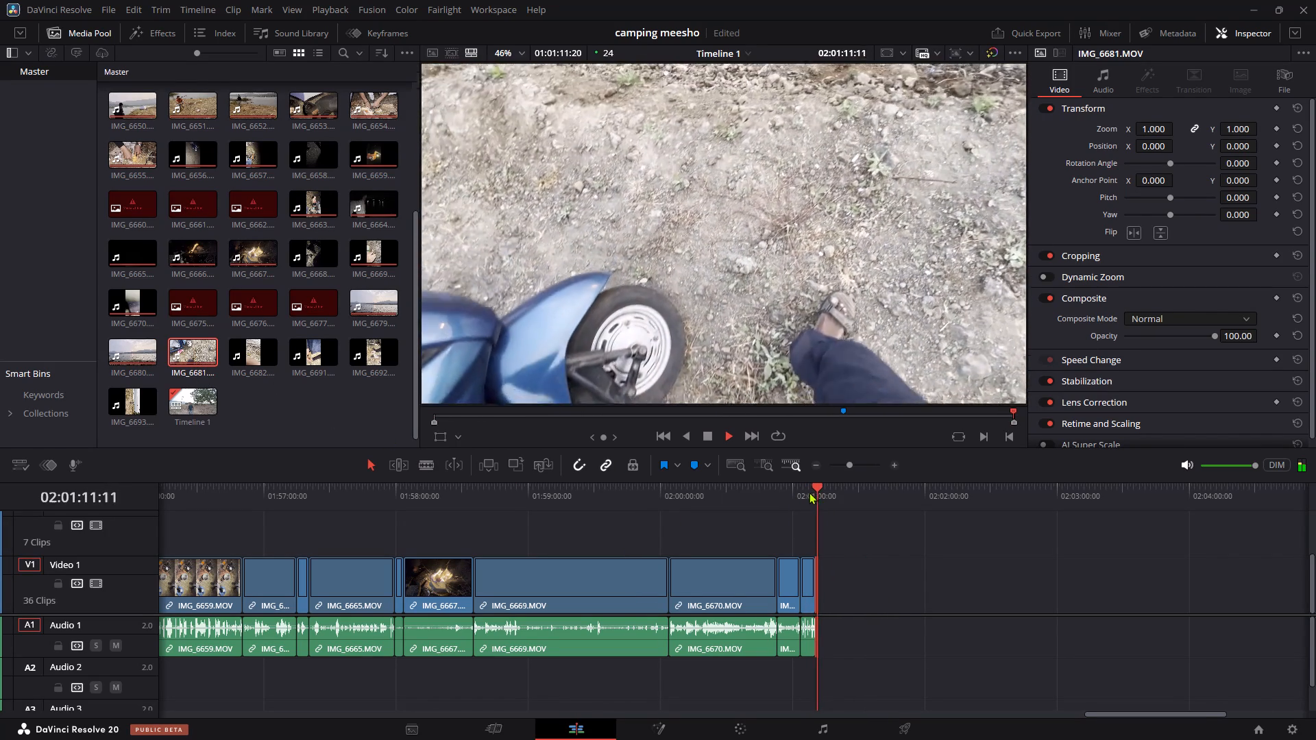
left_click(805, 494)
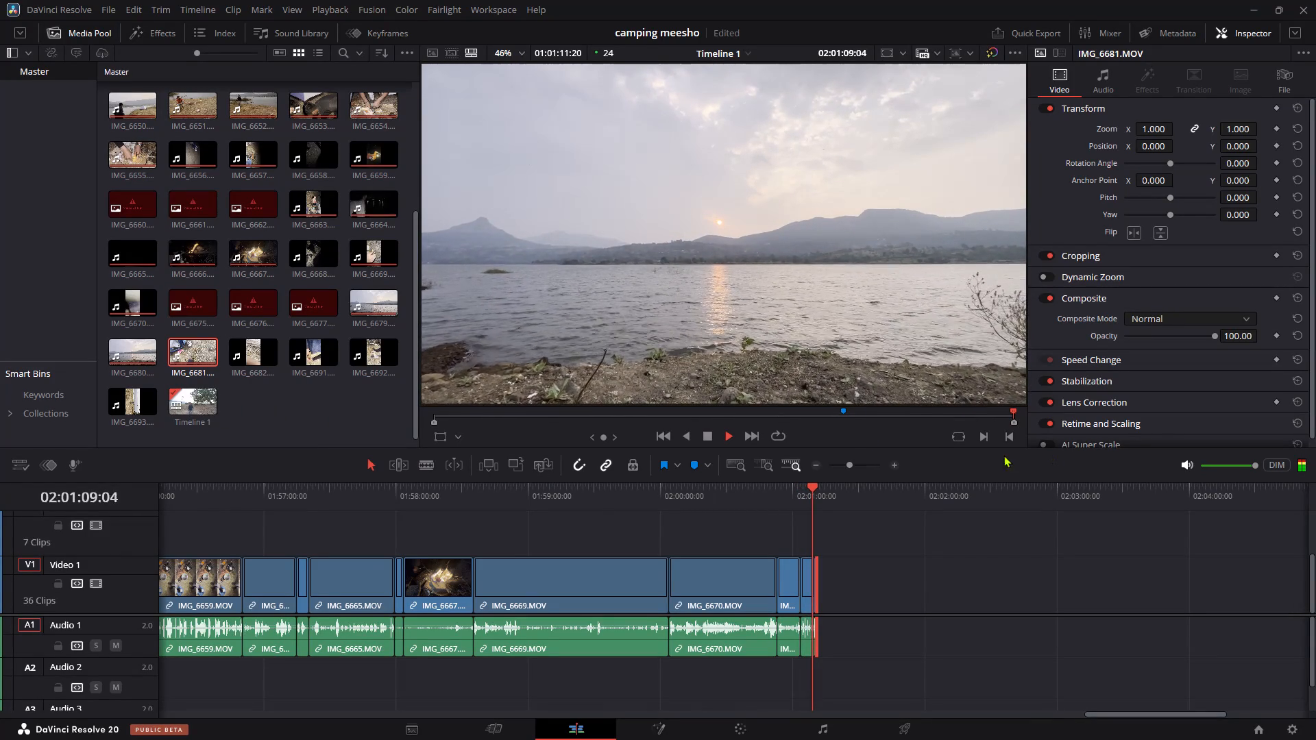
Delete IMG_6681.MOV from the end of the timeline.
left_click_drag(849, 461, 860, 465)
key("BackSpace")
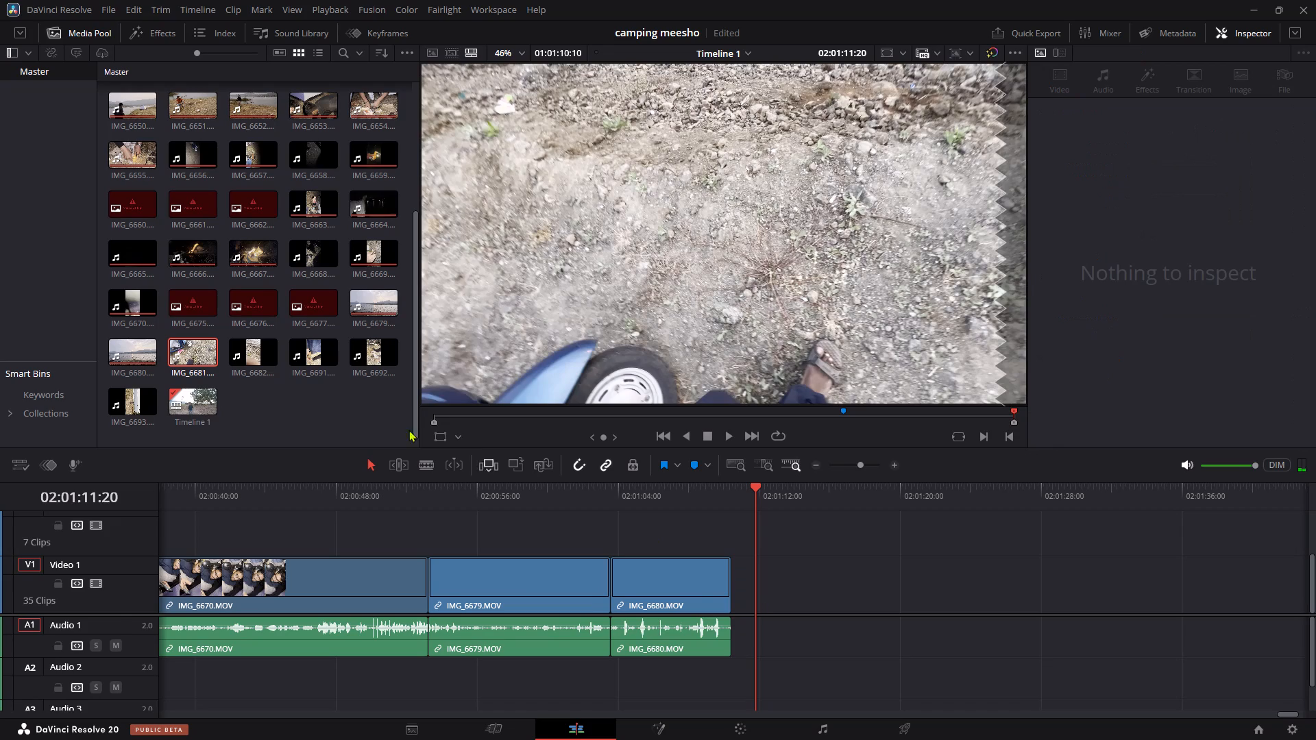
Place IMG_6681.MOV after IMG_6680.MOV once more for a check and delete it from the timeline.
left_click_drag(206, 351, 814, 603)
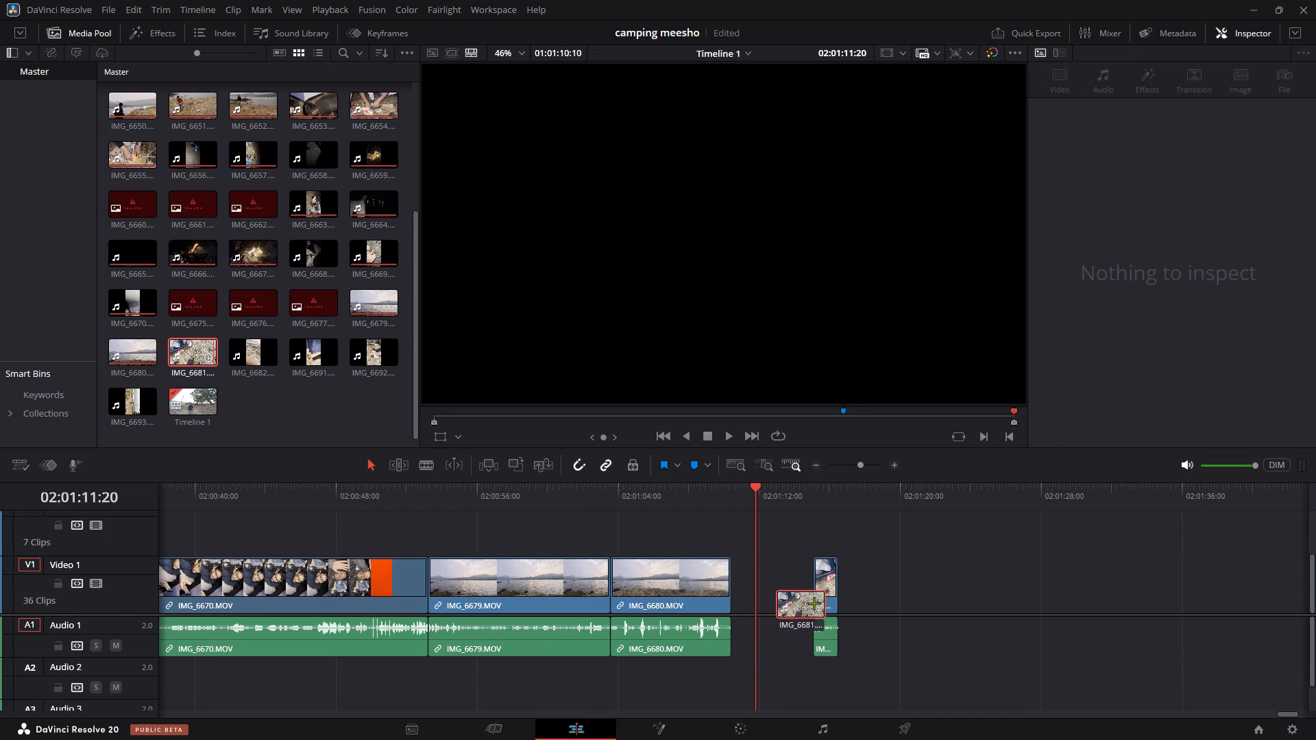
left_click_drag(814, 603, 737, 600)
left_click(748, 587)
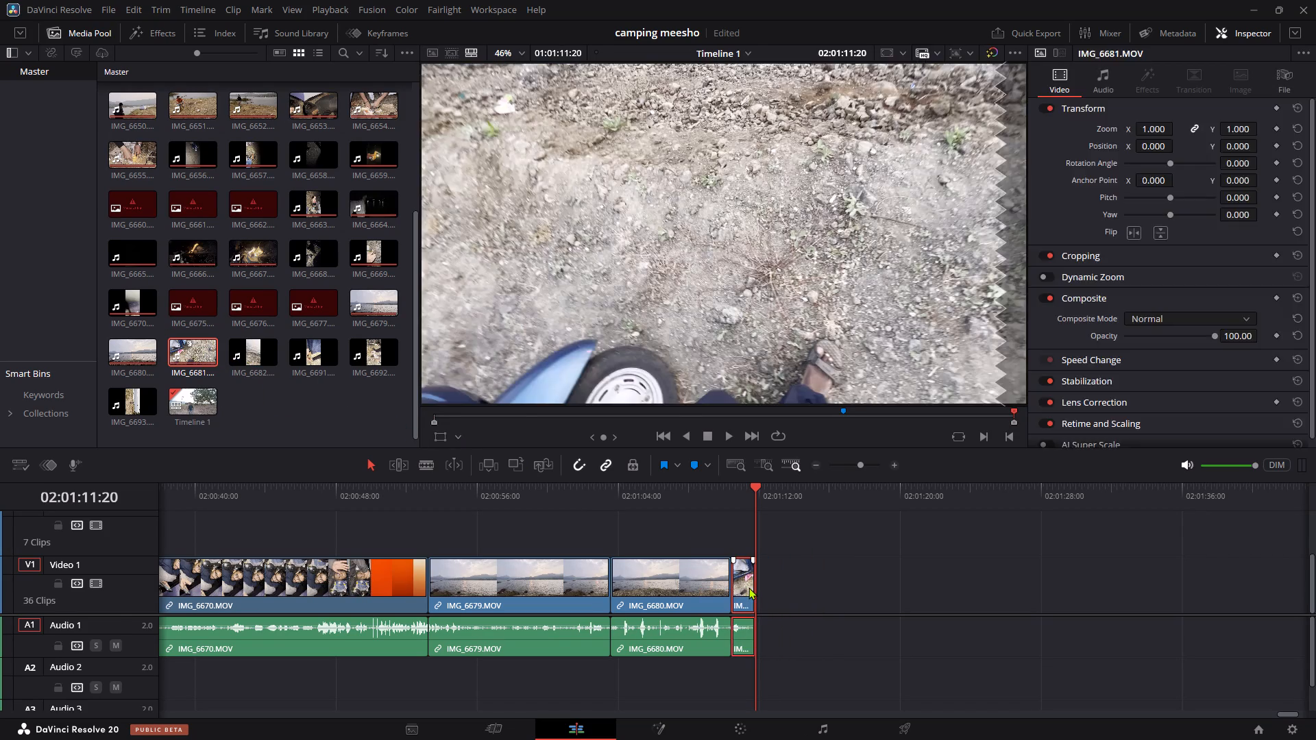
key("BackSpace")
Add IMG_6682.MOV to Video 1 directly after IMG_6680.MOV and play it from just before its start.
left_click_drag(260, 360, 734, 597)
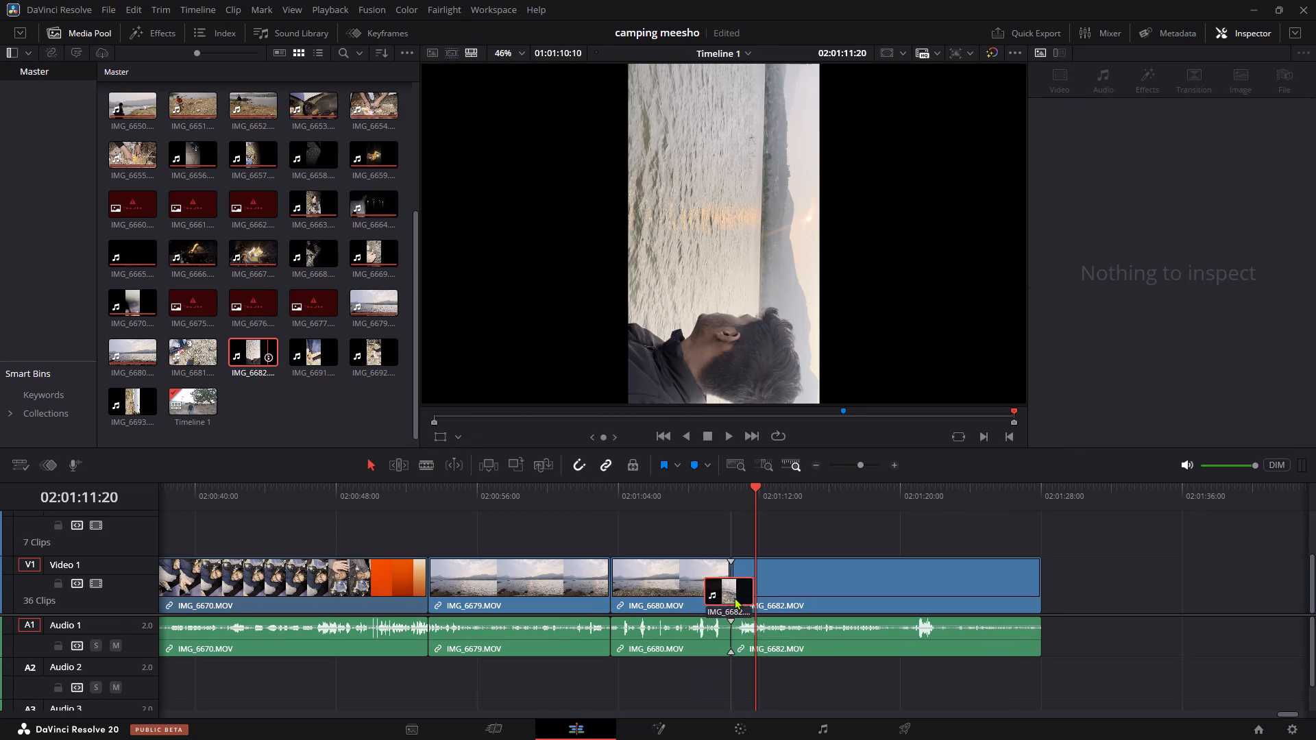
left_click_drag(734, 597, 735, 599)
left_click(725, 502)
key("space")
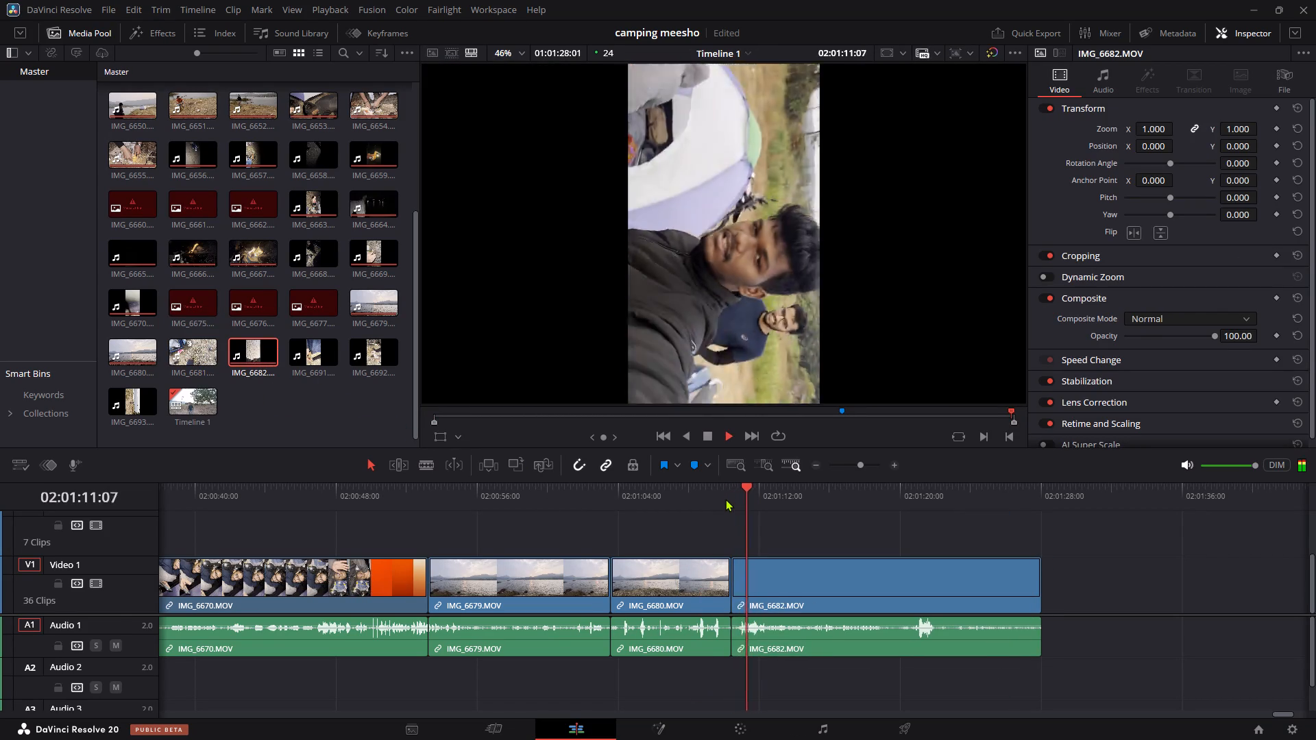
Set the rotation angle of IMG_6682.MOV to 90 and its linked zoom to 1.780 to fill the frame.
left_click(964, 565)
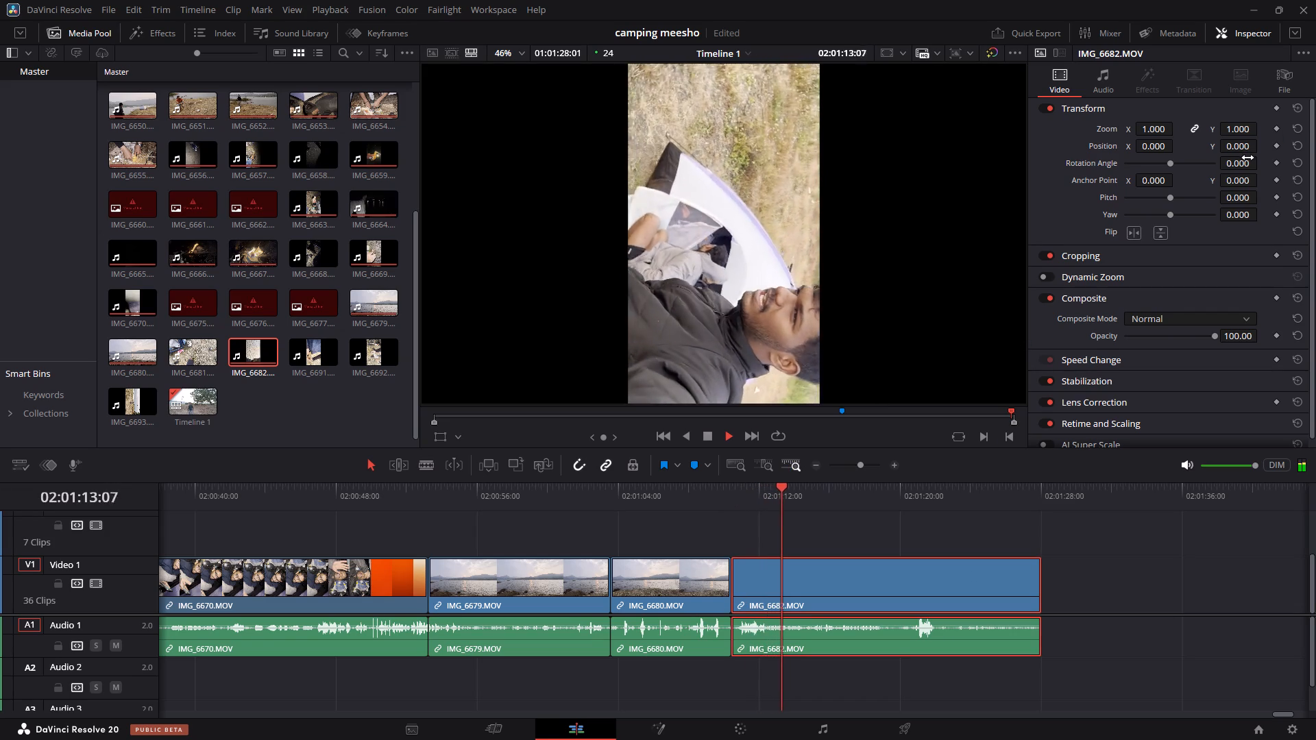
double_click(1247, 158)
type("90")
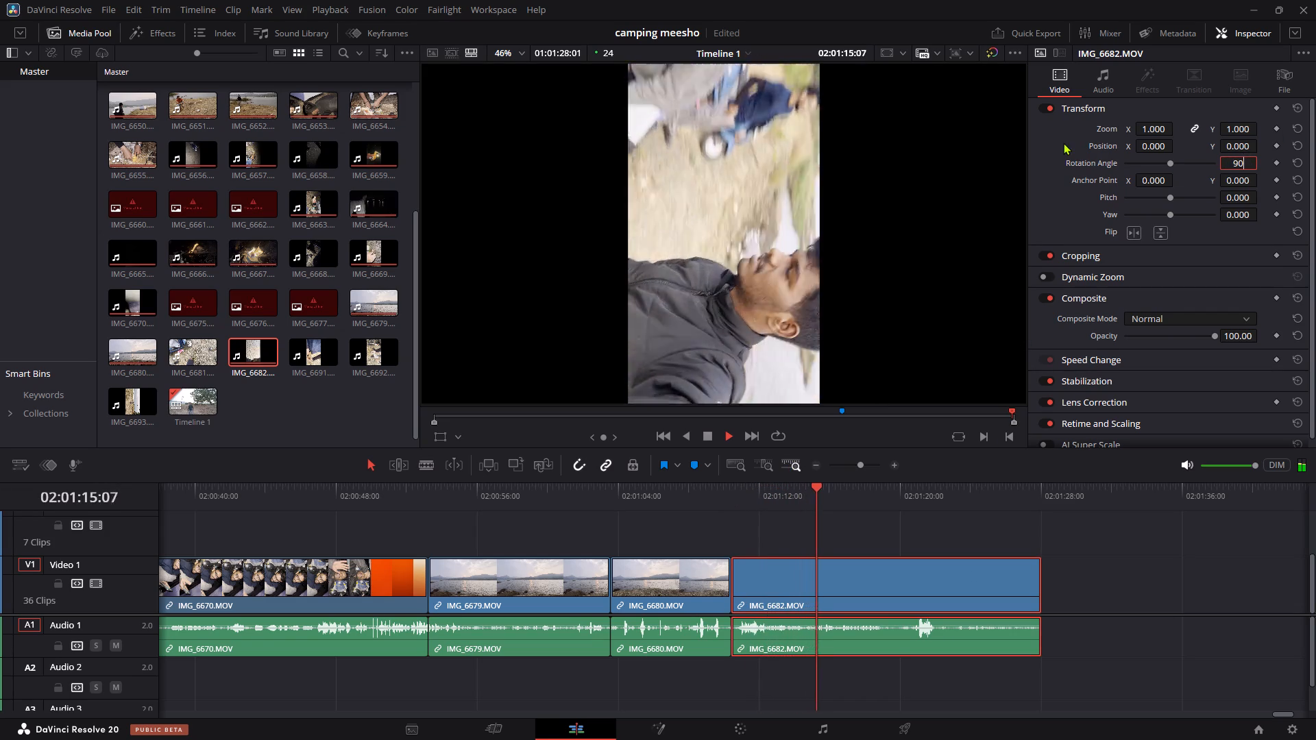
left_click(1063, 143)
left_click_drag(1148, 130, 1180, 136)
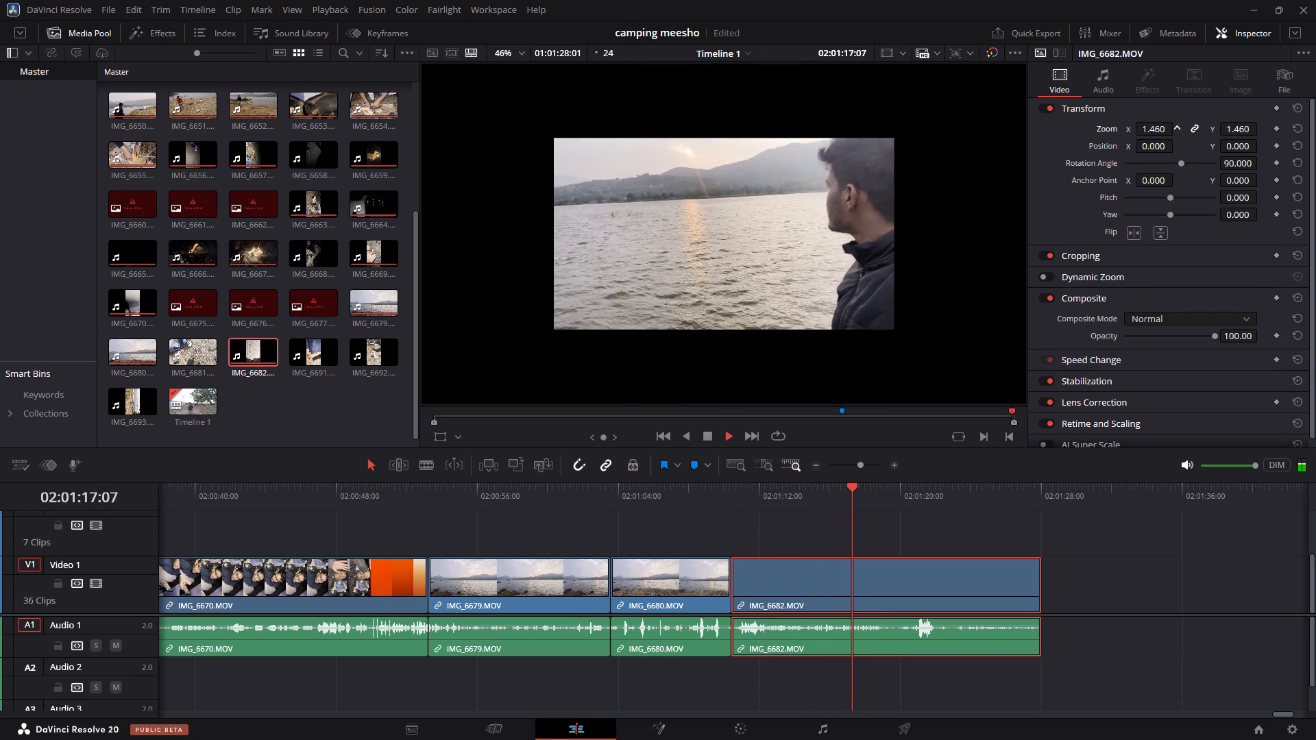
left_click_drag(1180, 136, 626, 371)
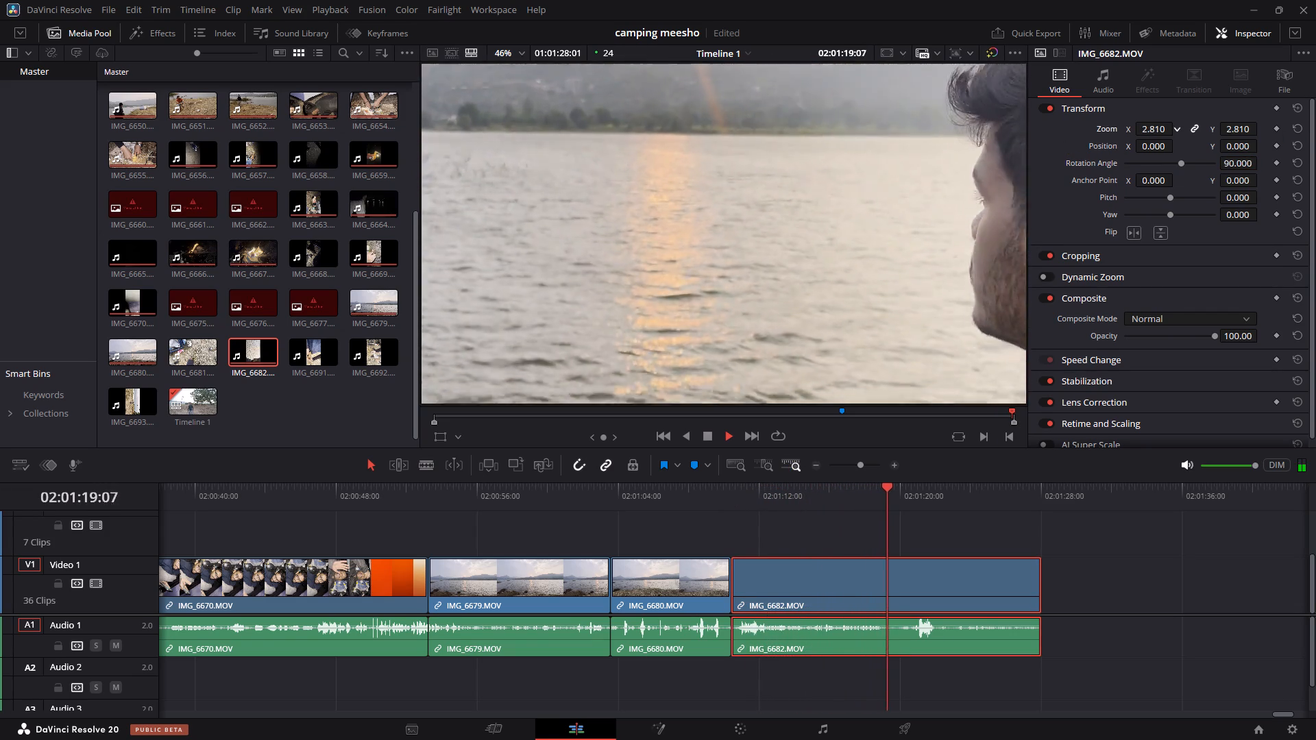
left_click_drag(626, 371, 556, 362)
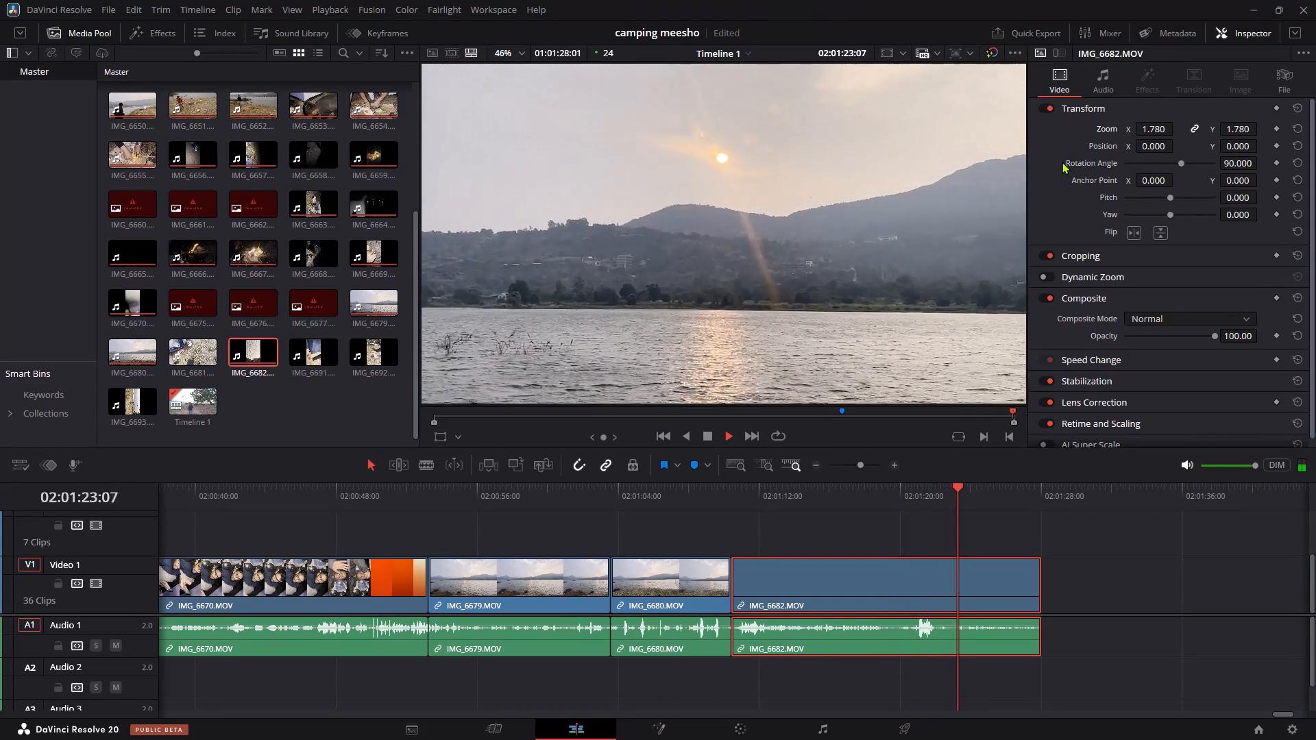
Add IMG_6691.MOV to Video 1 and move it up to the end of IMG_6682.MOV.
left_click_drag(310, 351, 465, 403)
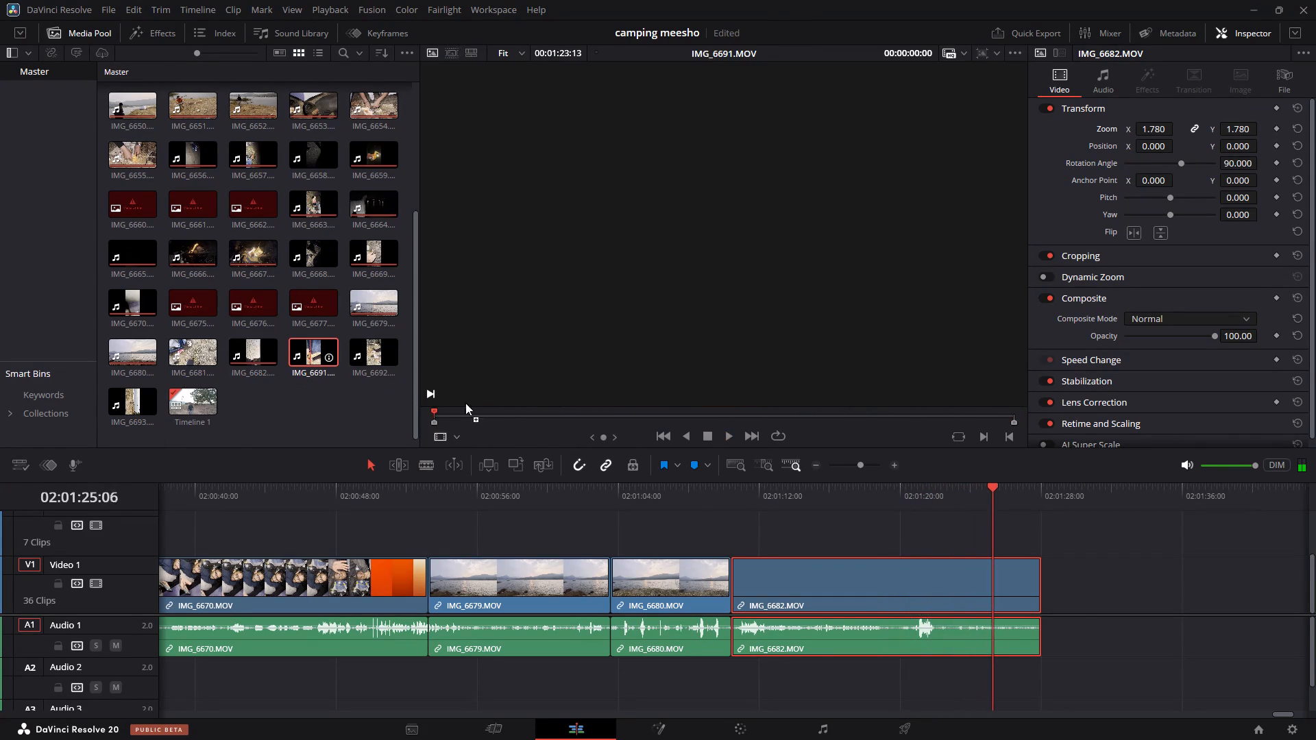
left_click_drag(465, 403, 1073, 592)
left_click_drag(1174, 596, 1157, 592)
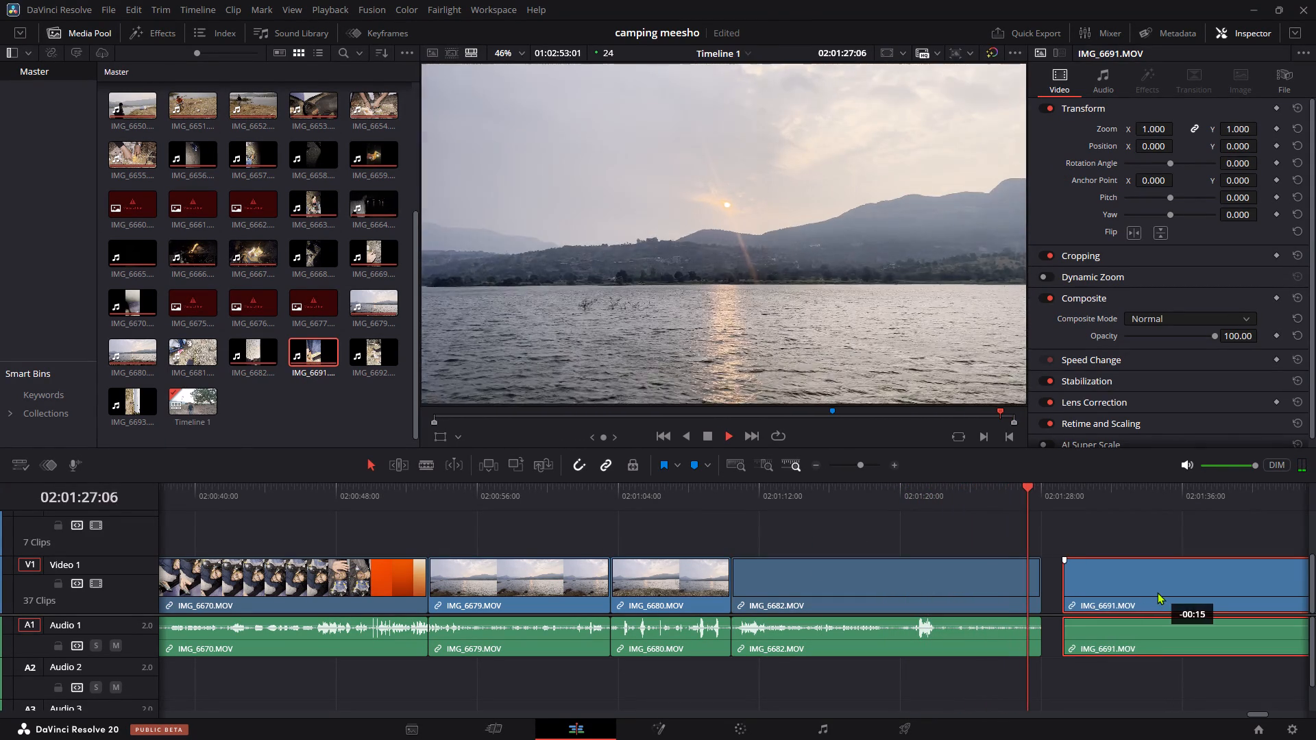
left_click_drag(1157, 592, 1143, 589)
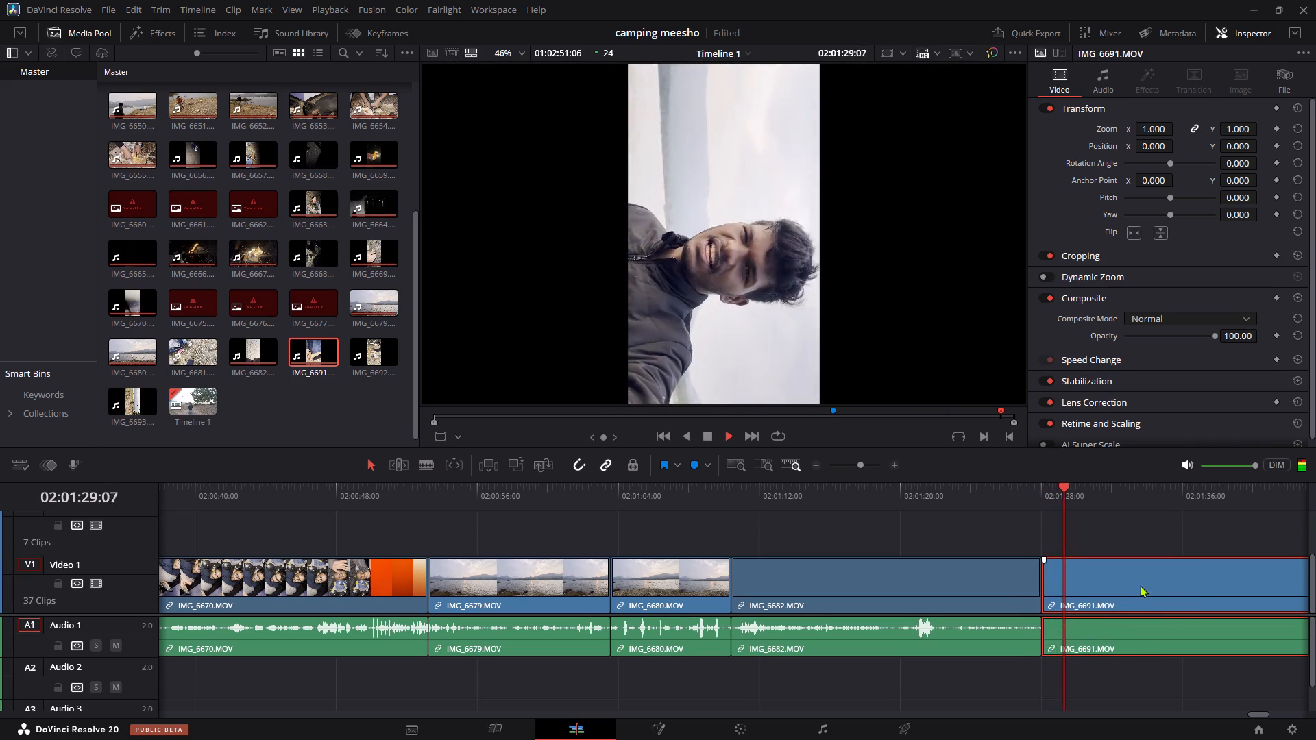
Set the rotation angle of IMG_6691.MOV to 90 and its linked zoom to 1.780 to fill the frame.
left_click(1211, 600)
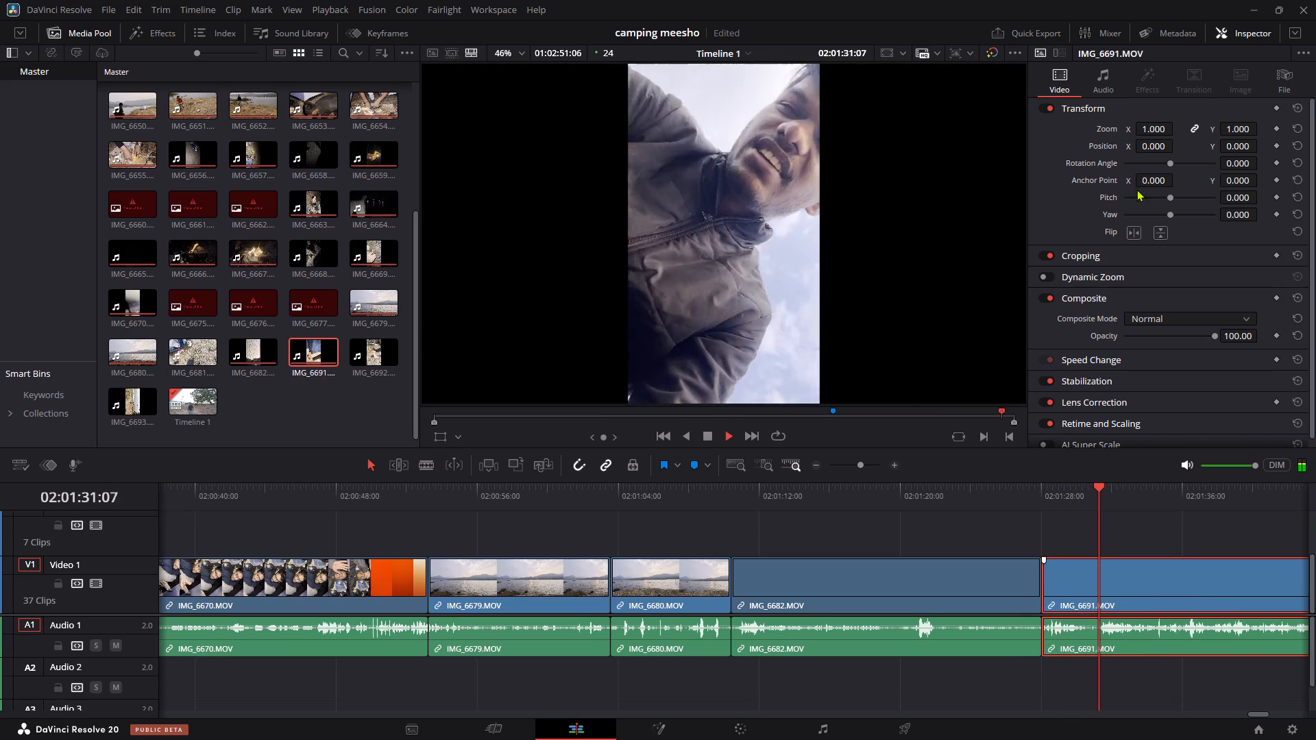
double_click(1227, 164)
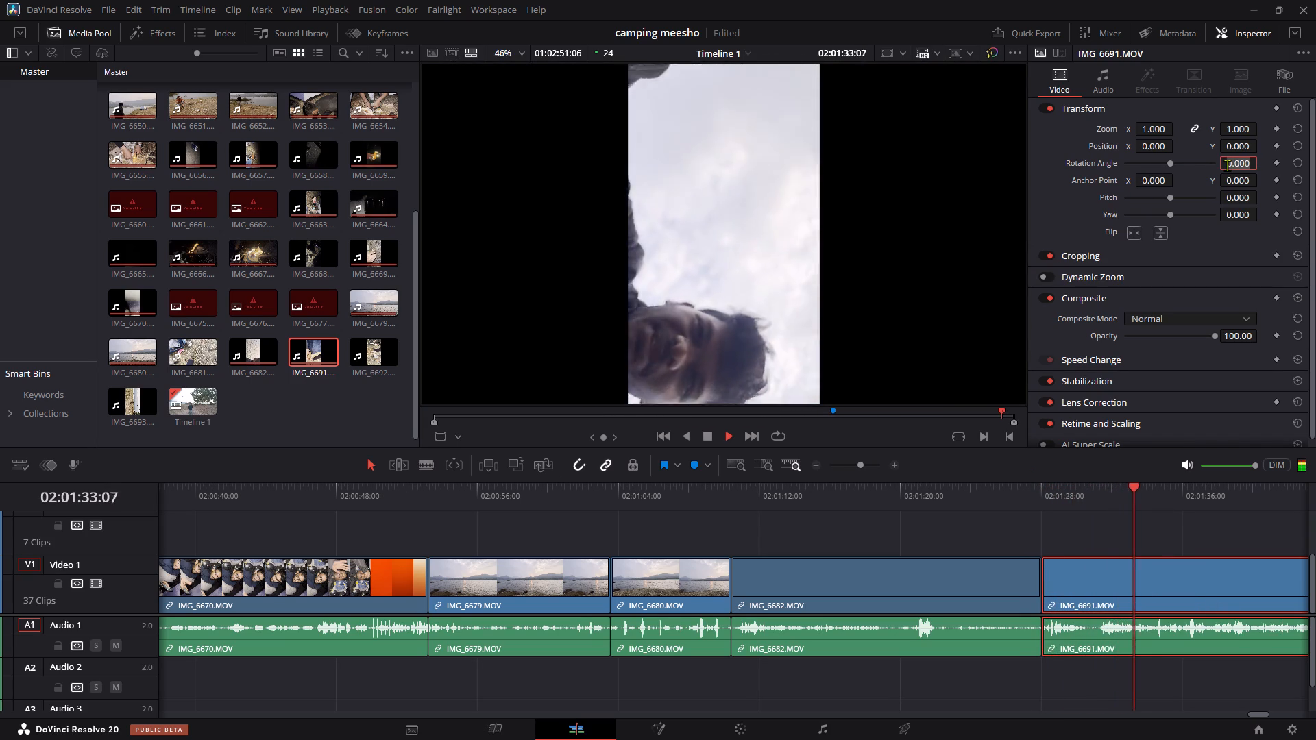
key("9")
key("0")
left_click(1058, 132)
left_click_drag(1158, 129, 1182, 132)
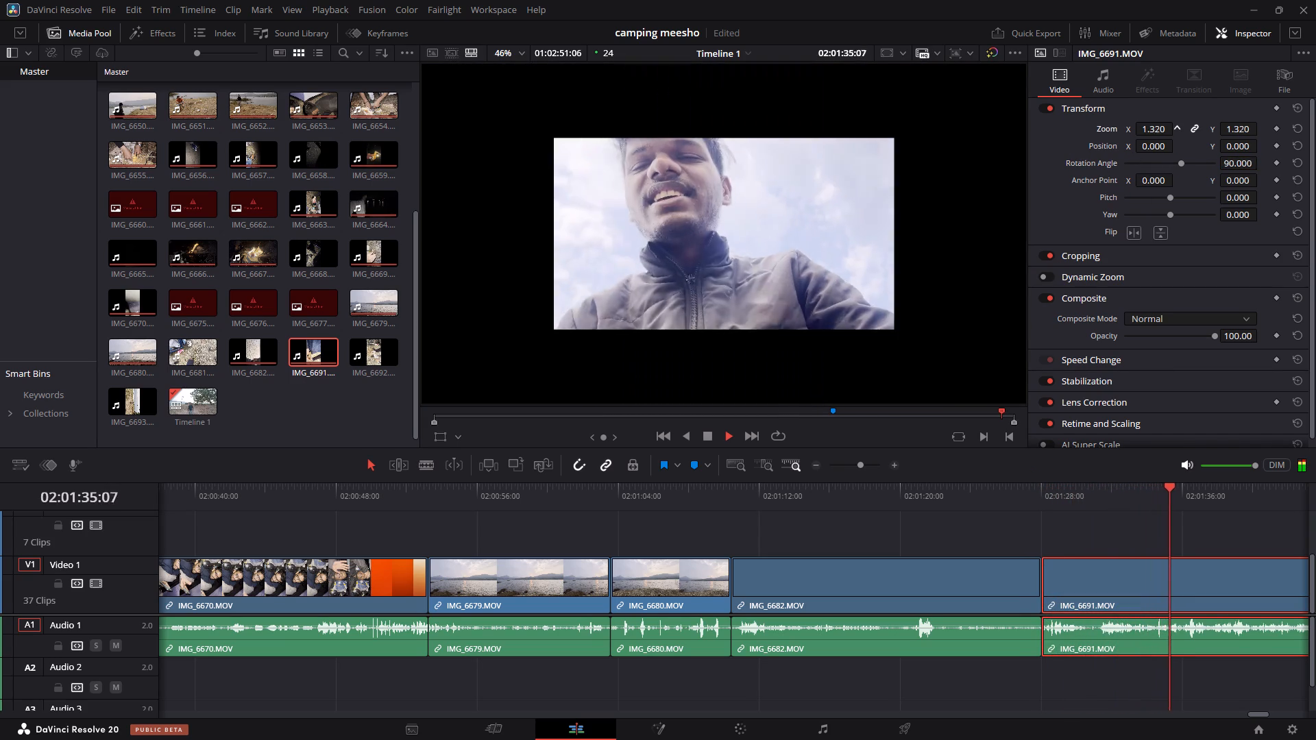
left_click_drag(1182, 132, 1213, 134)
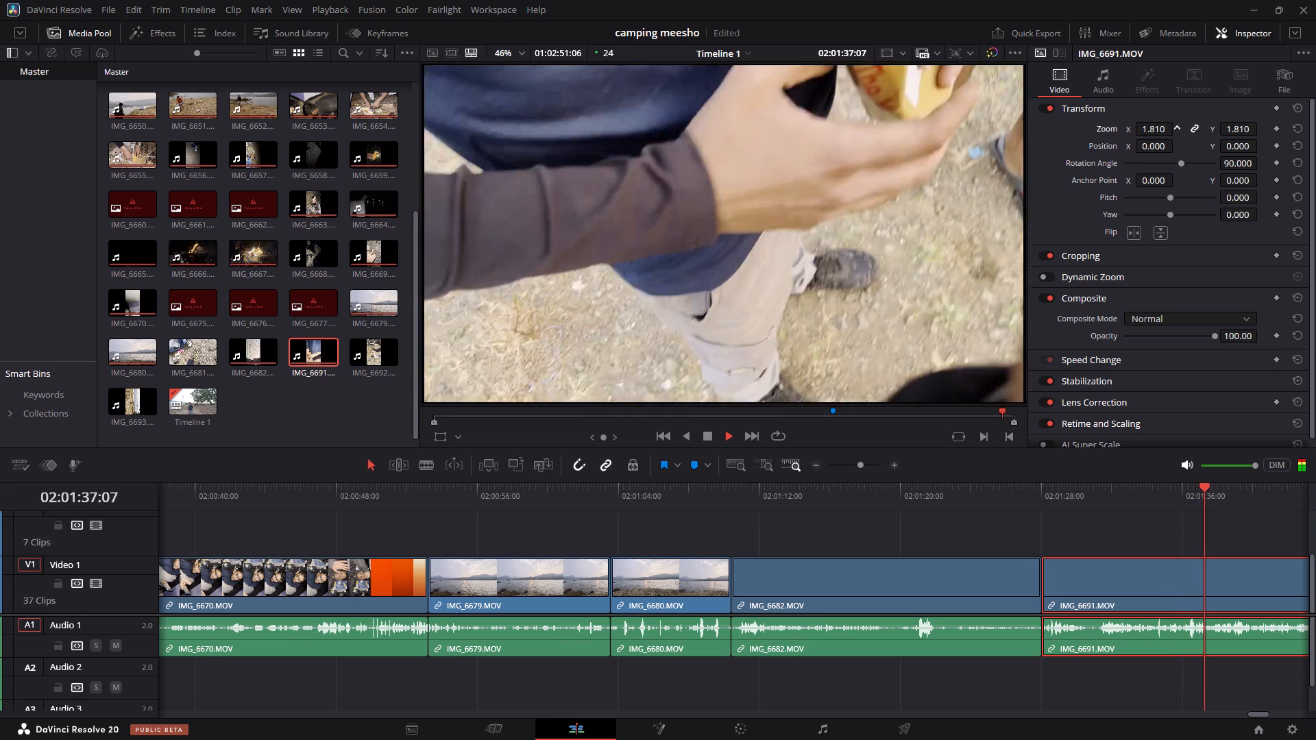
left_click_drag(1213, 134, 1211, 134)
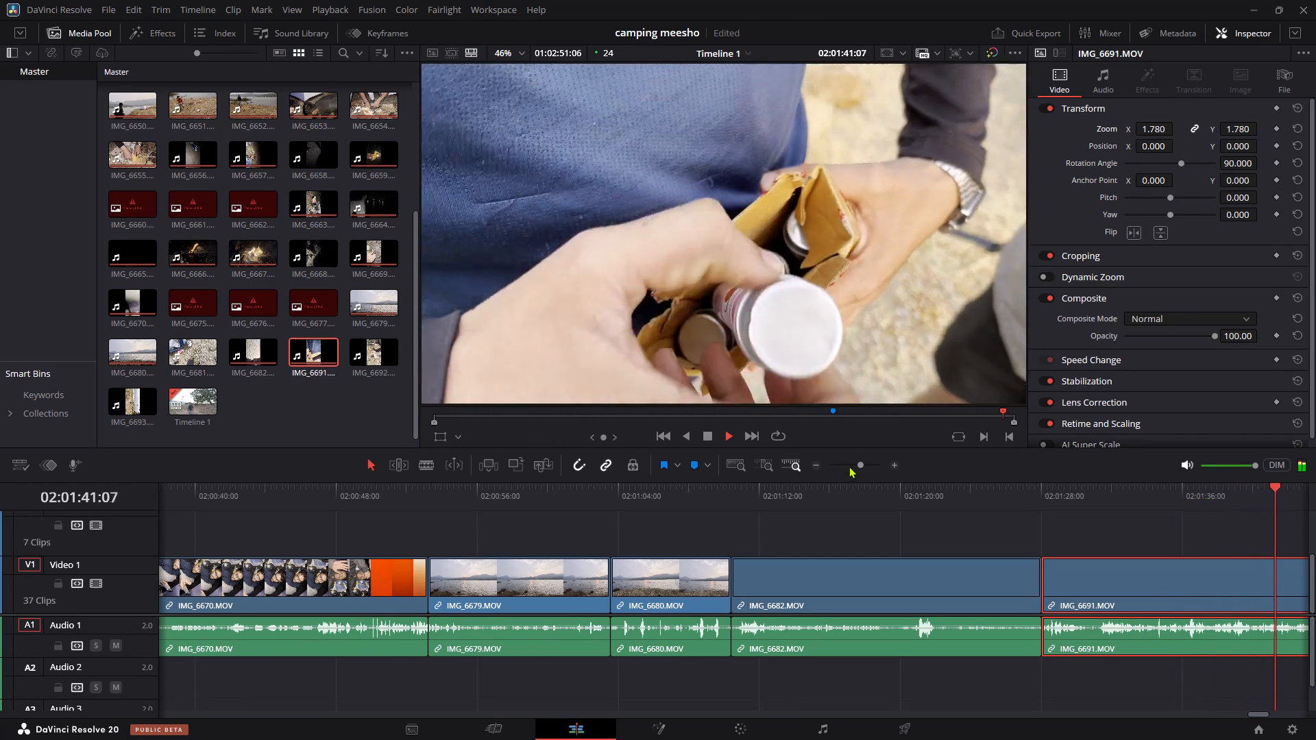
Add IMG_6692.MOV to Video 1 and place it directly after IMG_6691.MOV.
left_click_drag(858, 461, 850, 462)
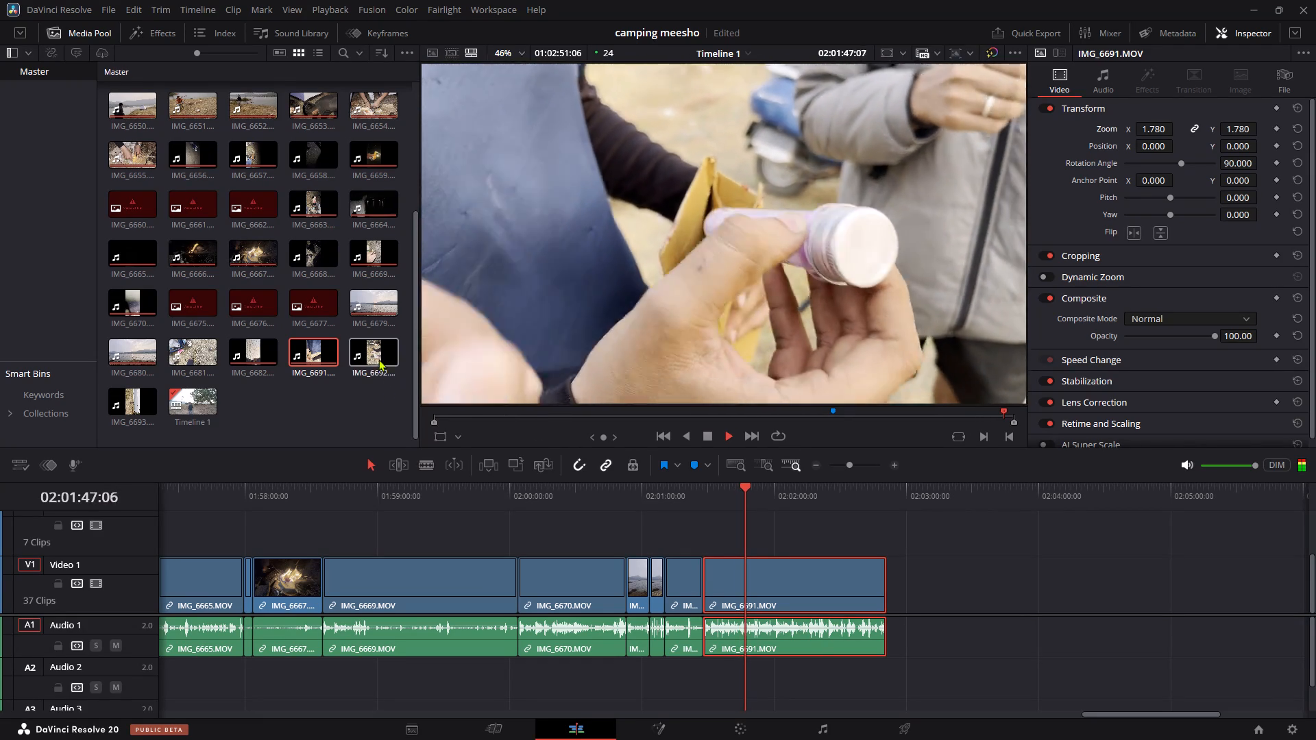
left_click_drag(375, 354, 938, 597)
left_click_drag(961, 584, 909, 581)
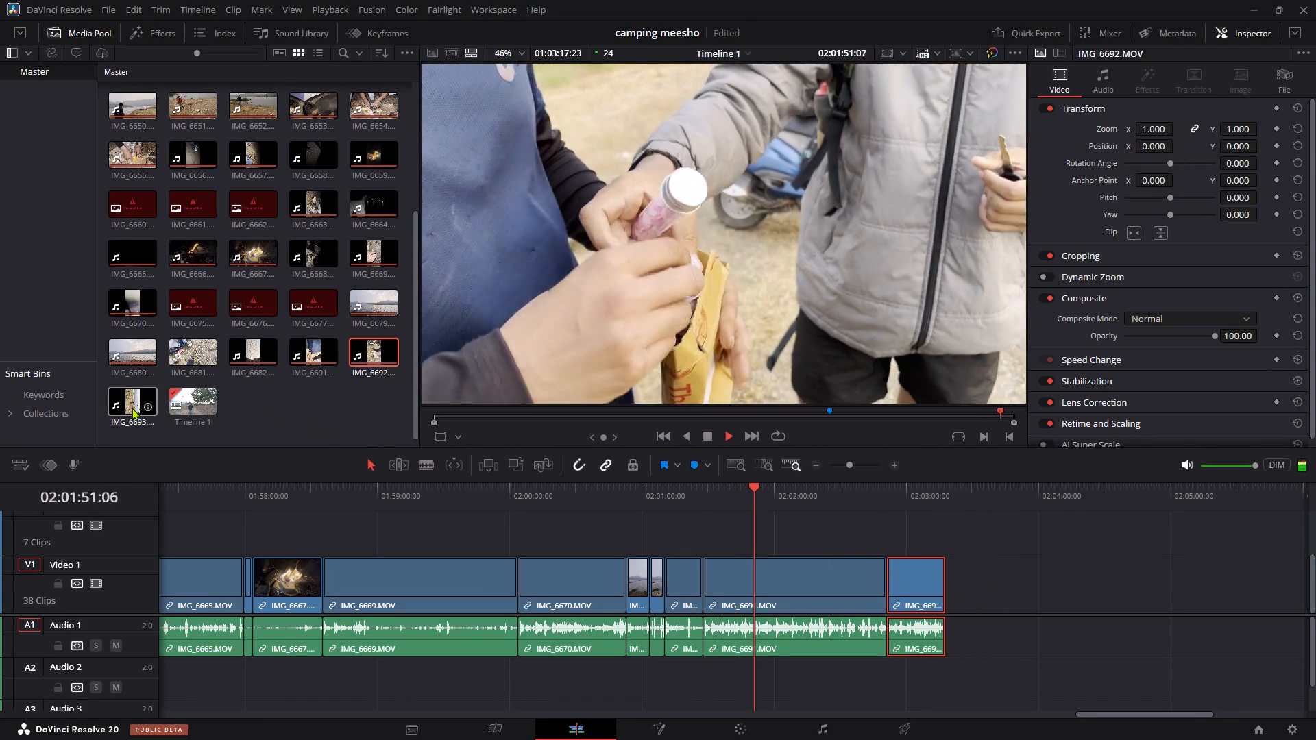
Add IMG_6693.MOV to Video 1 and move it up to the end of IMG_6692.MOV.
left_click_drag(132, 408, 1041, 604)
left_click_drag(1056, 591, 981, 593)
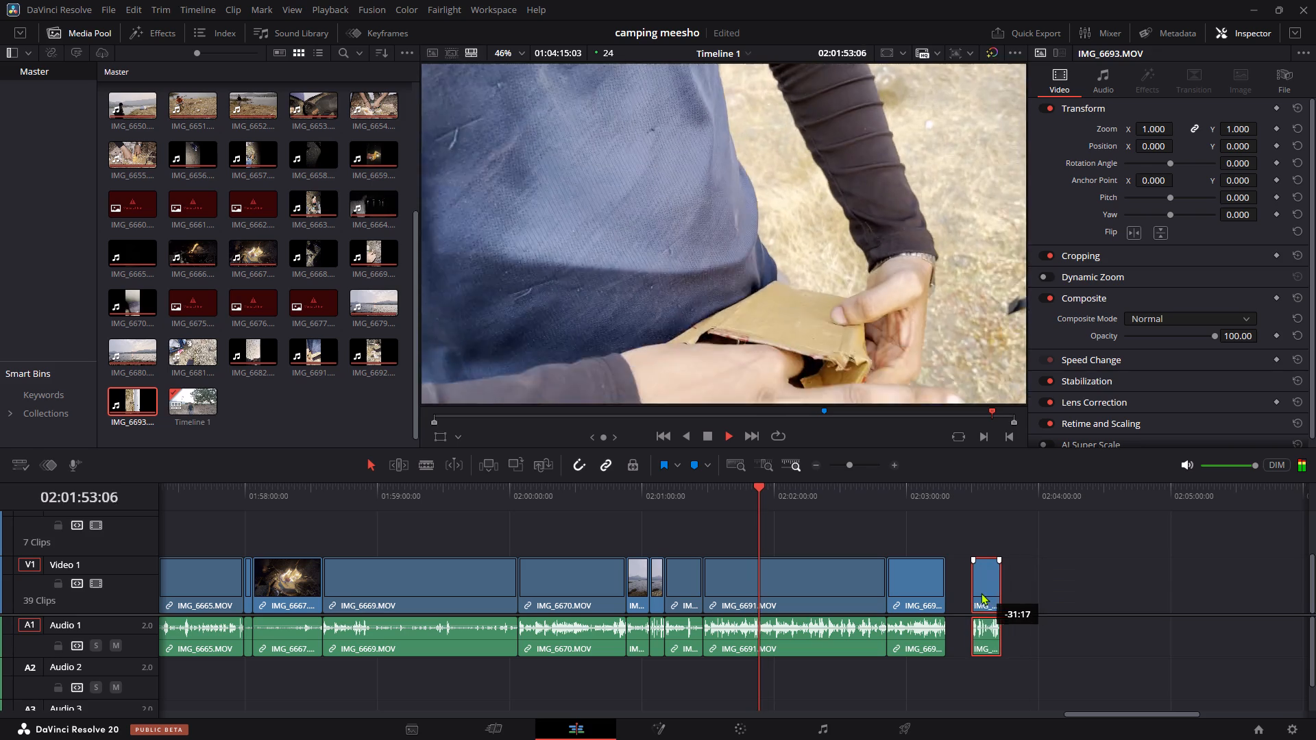
left_click_drag(981, 593, 966, 591)
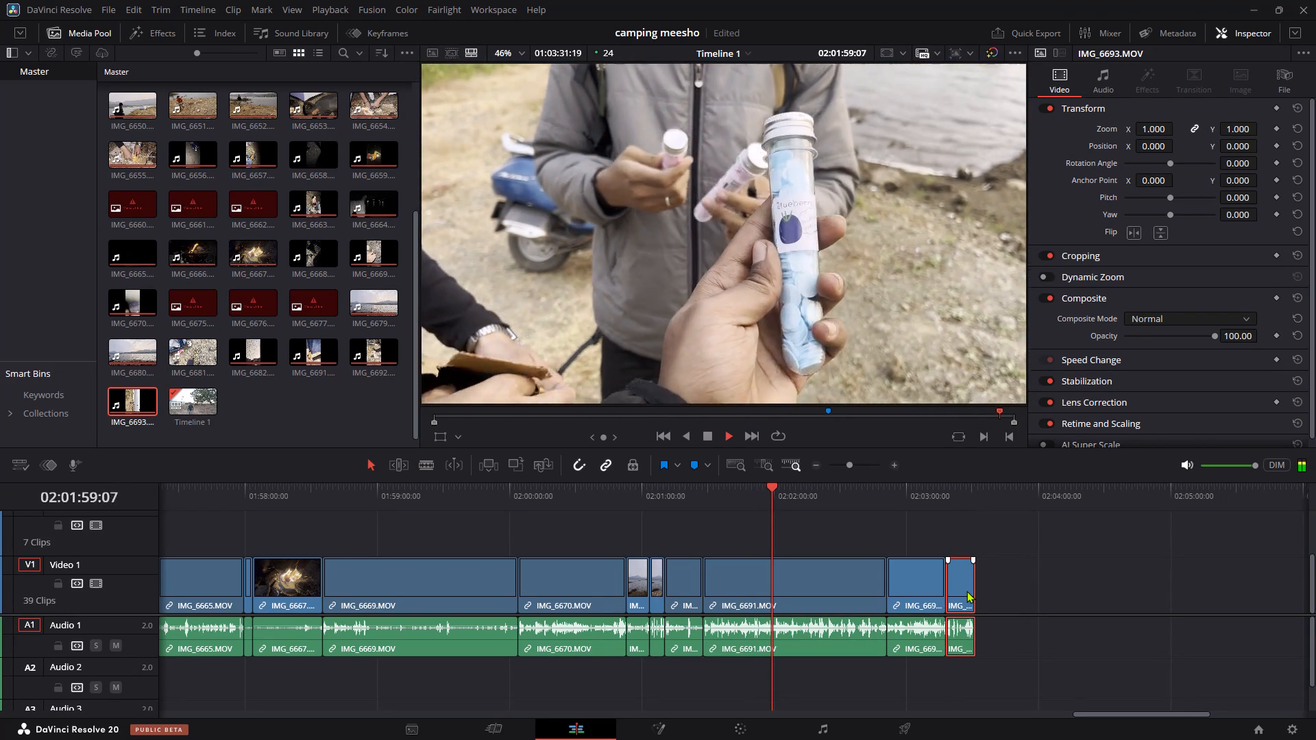
Review the rest of IMG_6691.MOV at 2x playback speed and stop shortly after IMG_6692.MOV begins.
left_click(849, 467)
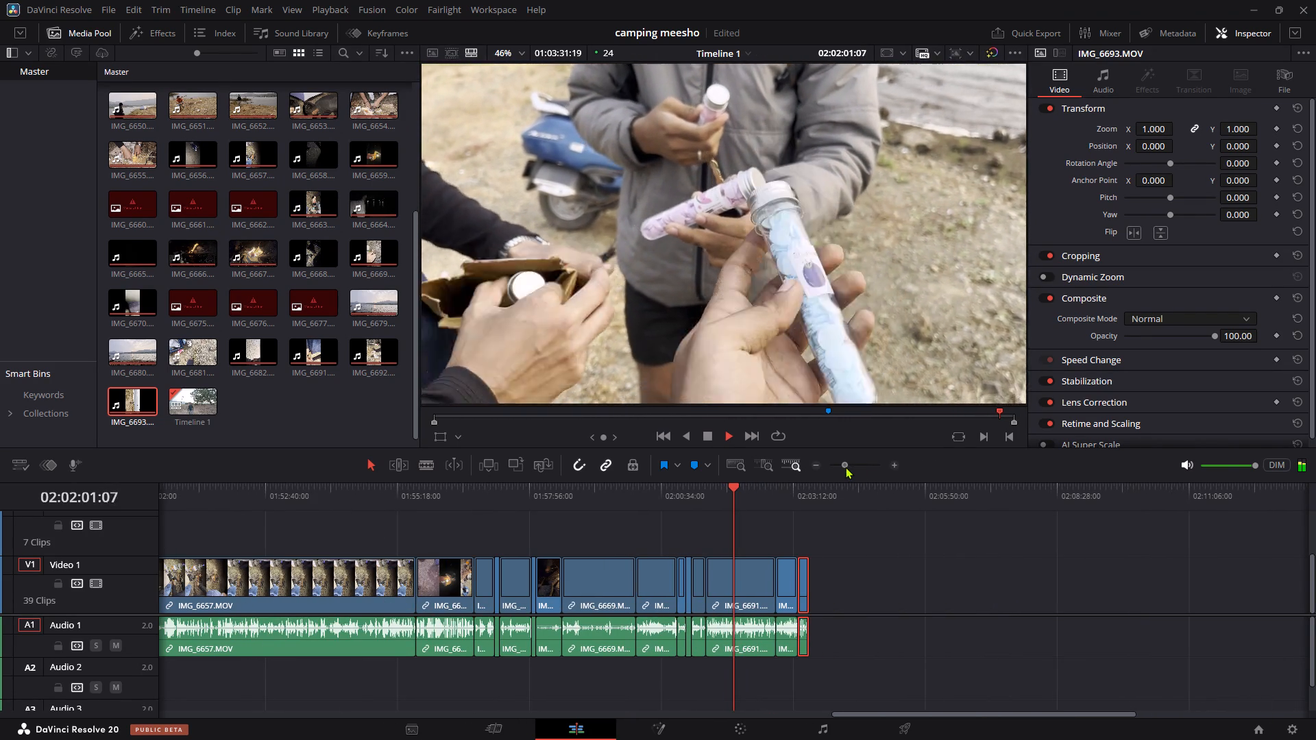
left_click(797, 536)
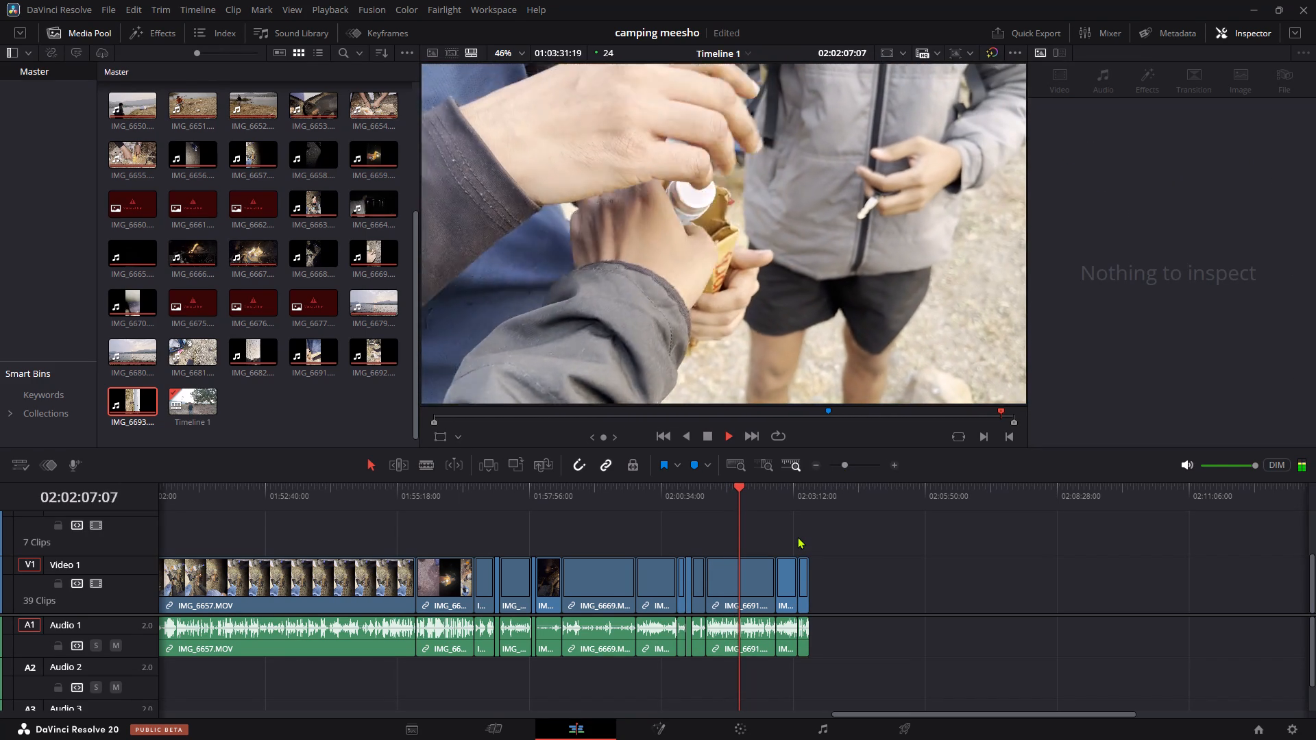
key("l")
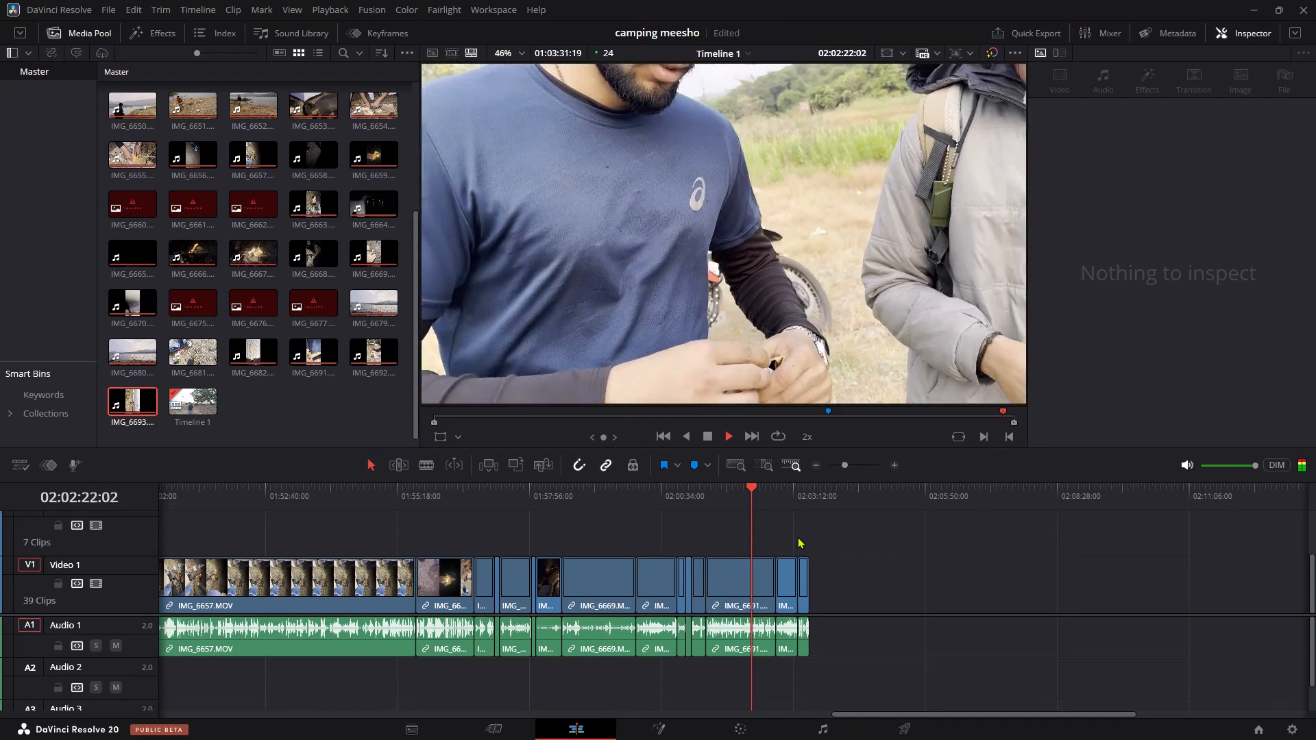
left_click(841, 463)
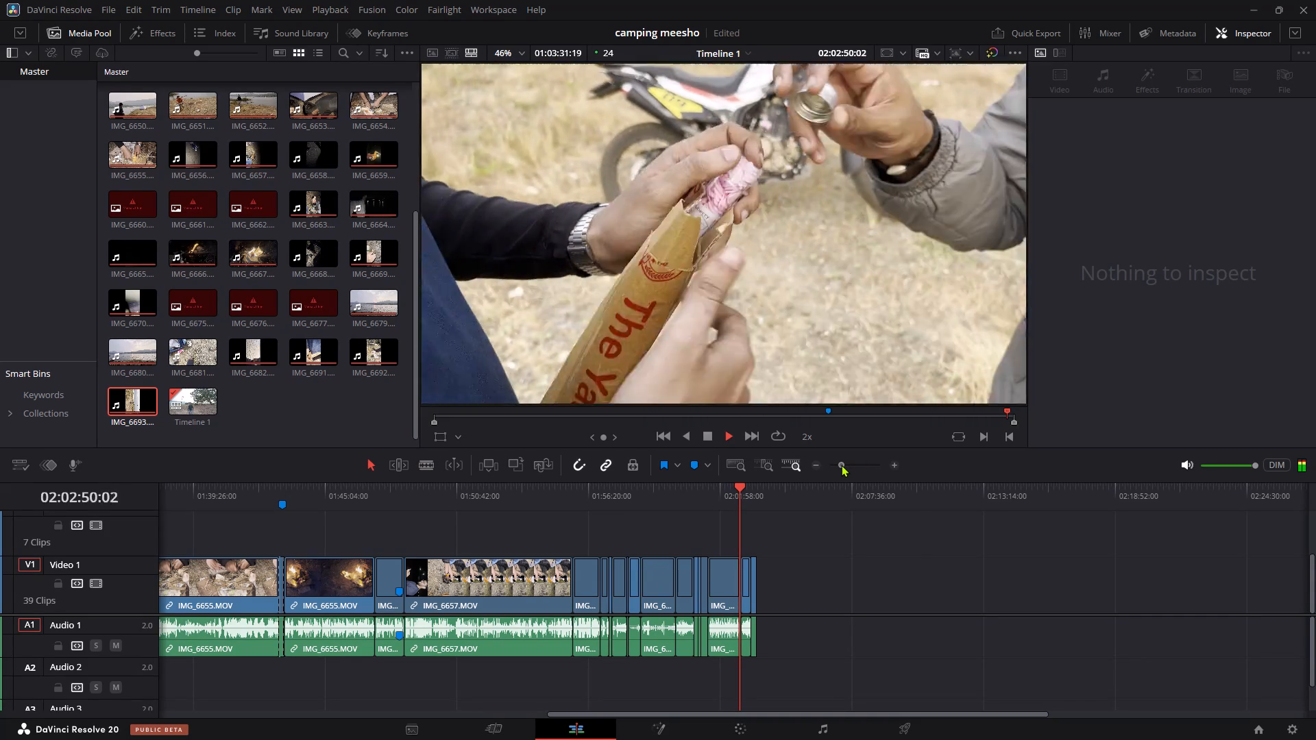
key("space")
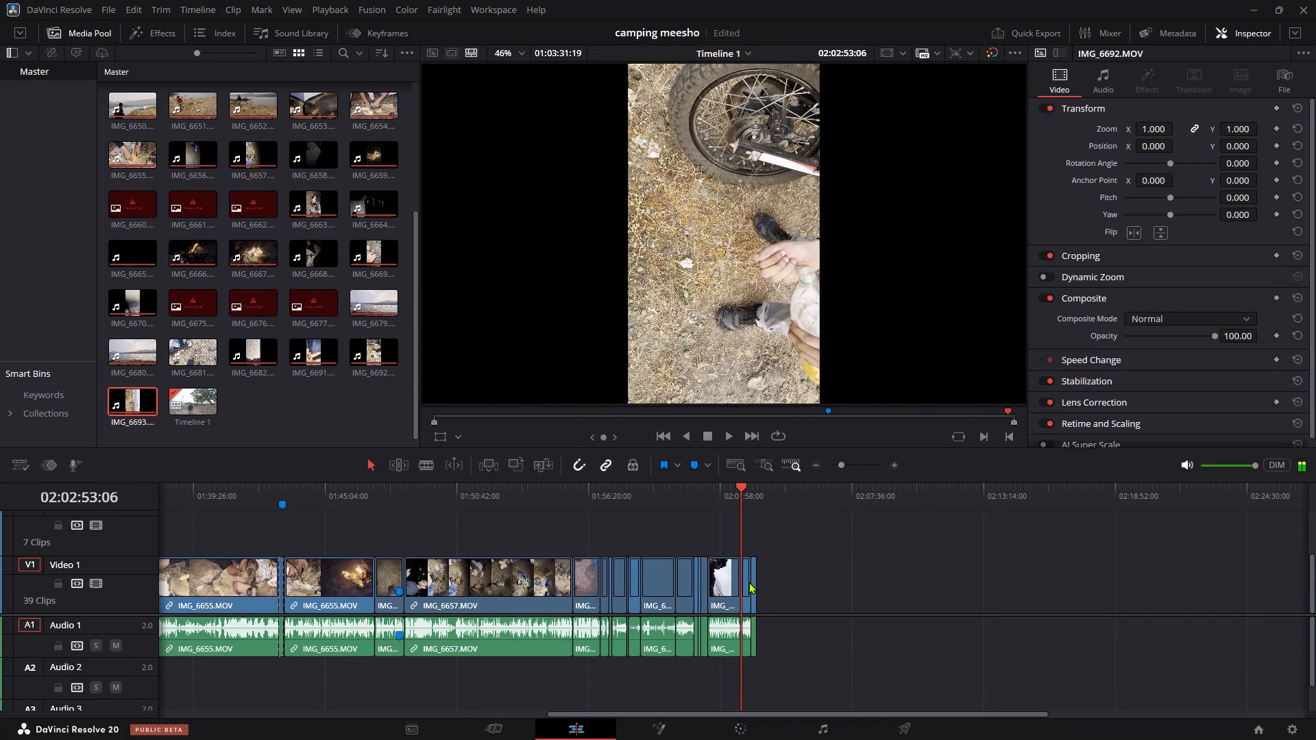
Set the rotation angle of IMG_6692.MOV to 90 and its linked zoom to 1.780 to fill the frame.
left_click_drag(839, 470, 862, 476)
left_click(831, 568)
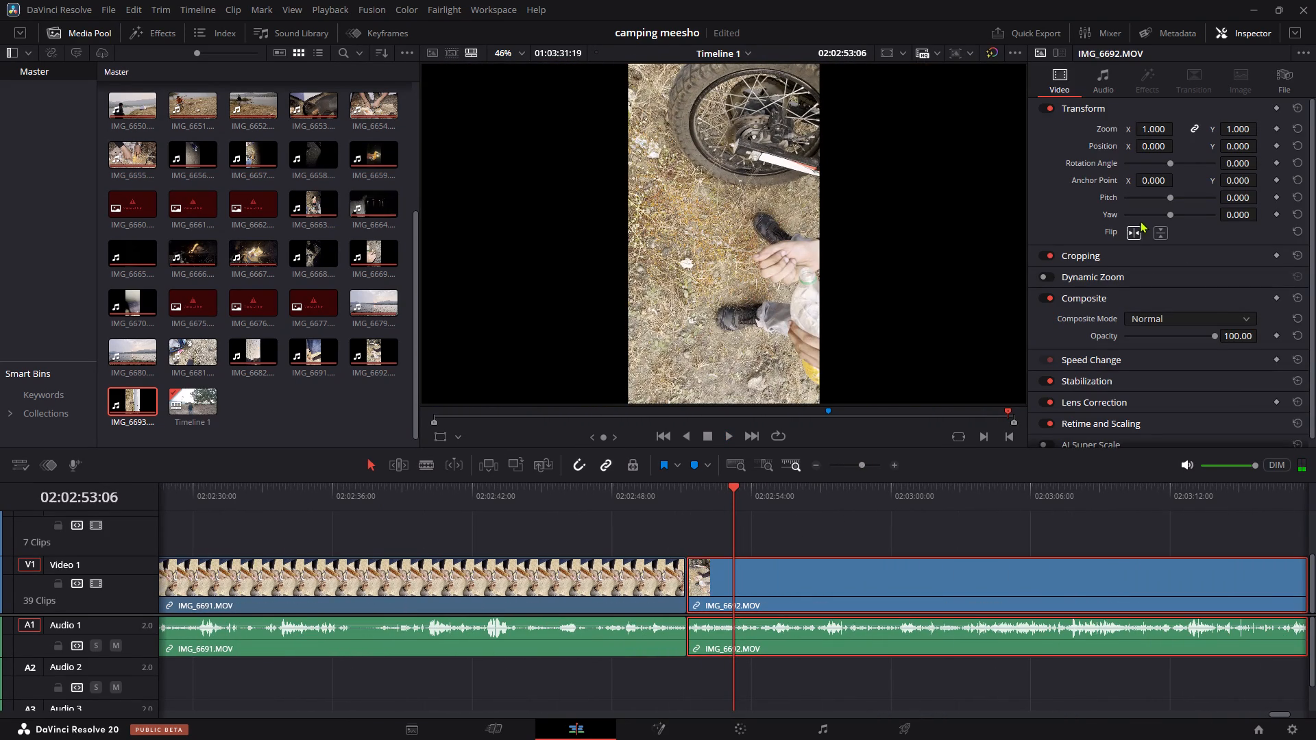
double_click(1234, 165)
type("90")
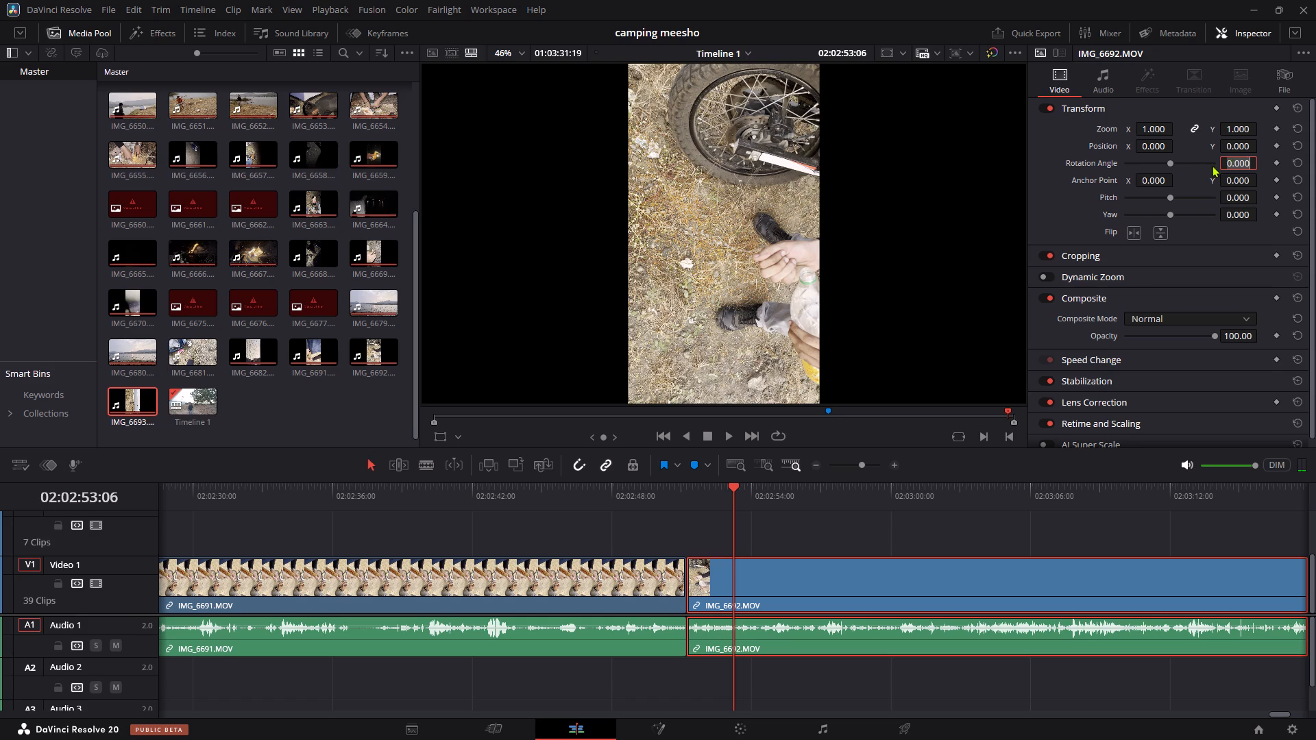
left_click(1069, 134)
left_click_drag(1154, 131, 1192, 137)
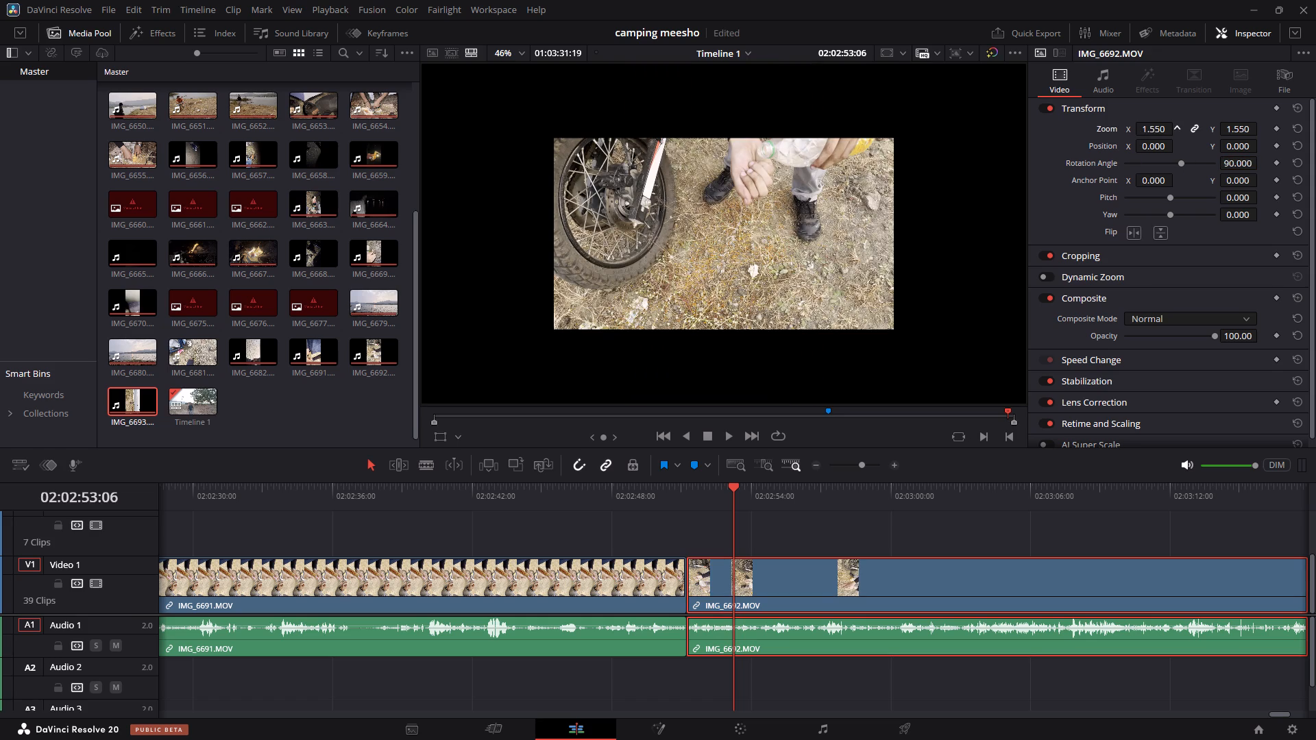
left_click_drag(1192, 137, 1204, 138)
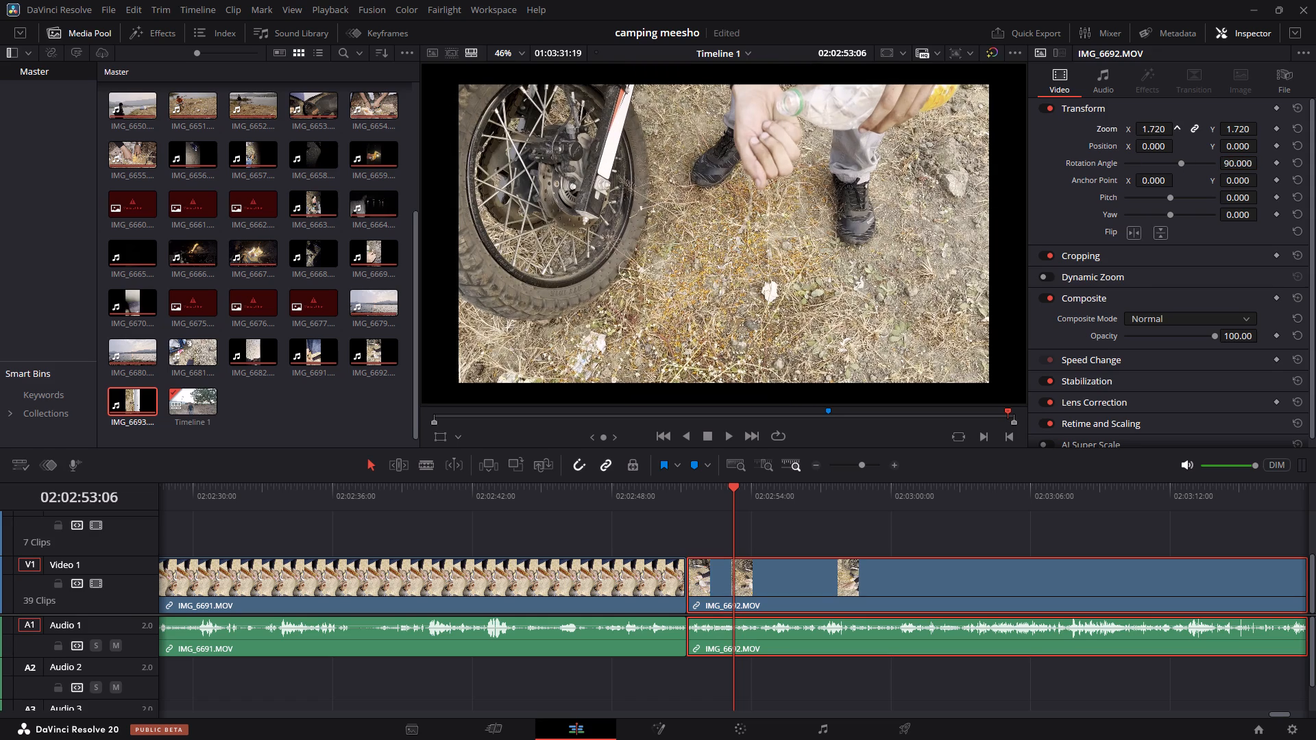
left_click_drag(1204, 138, 1208, 138)
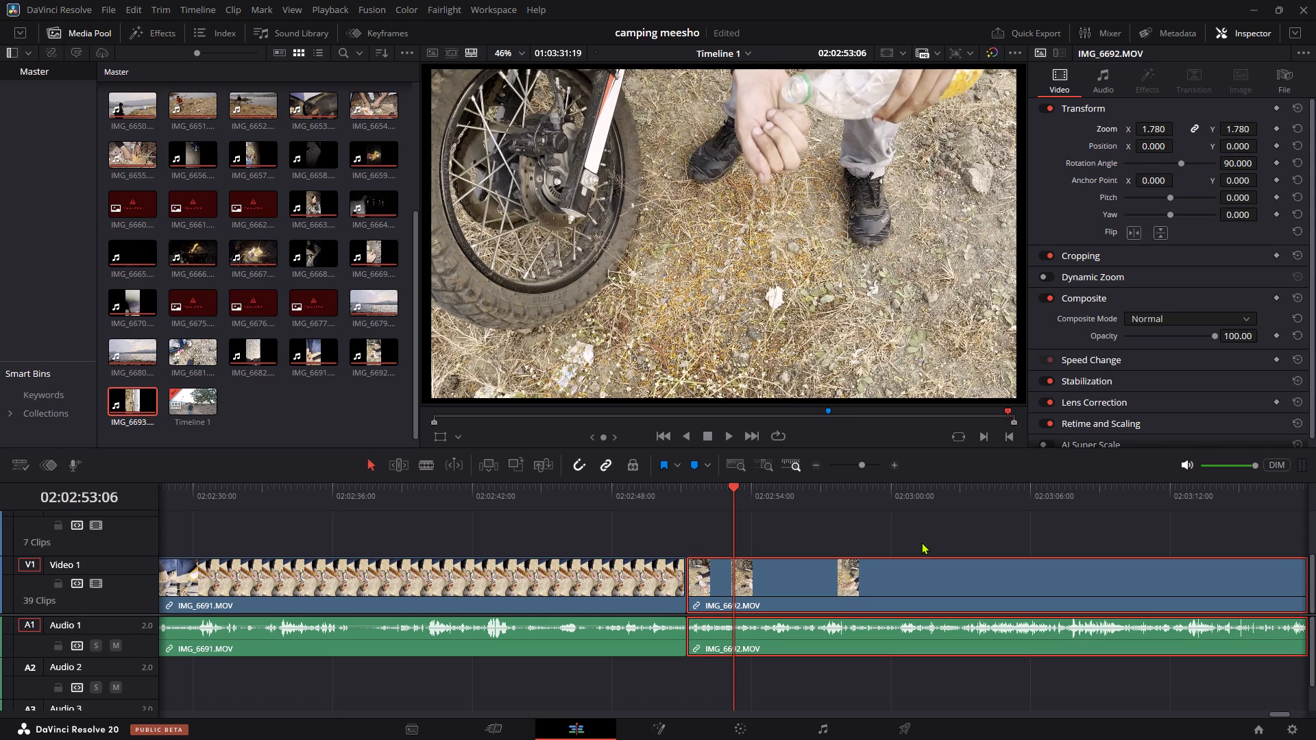
Review IMG_6692.MOV, sampling its end and playing it back from near its start at 2x speed.
key("space")
left_click(860, 463)
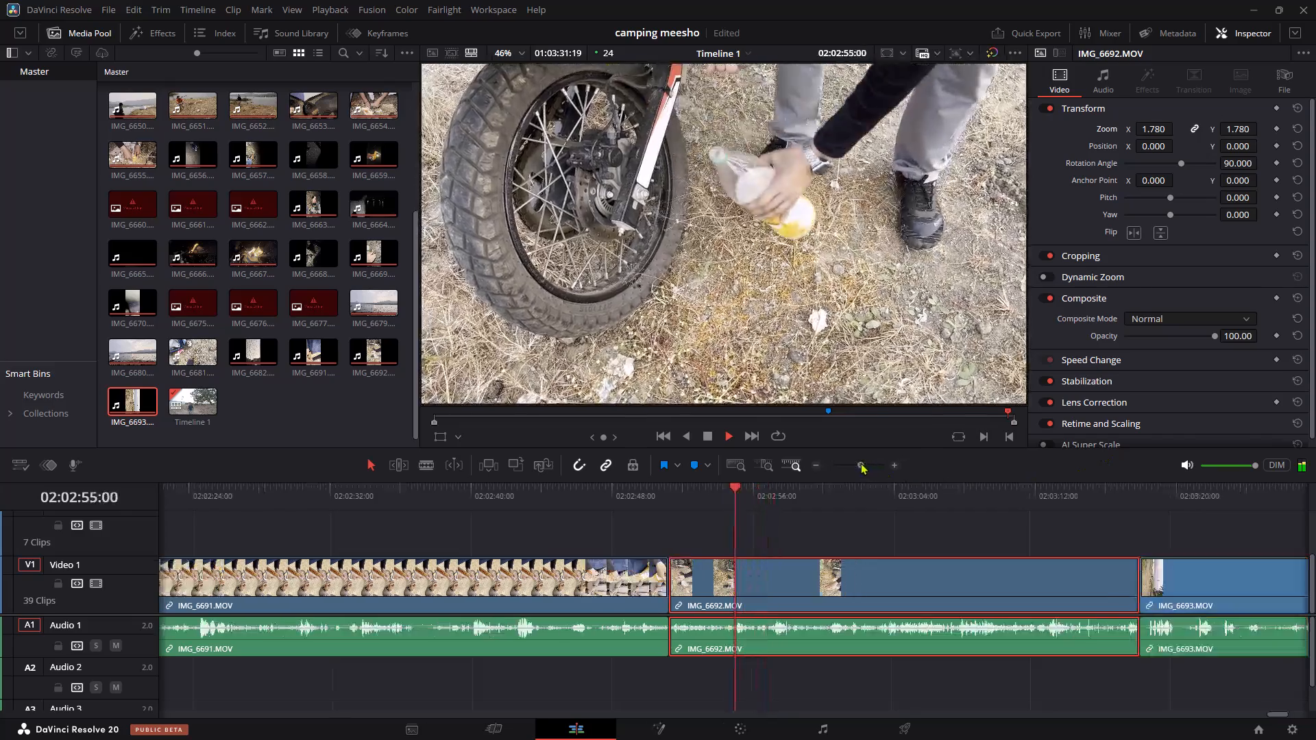
left_click(907, 508)
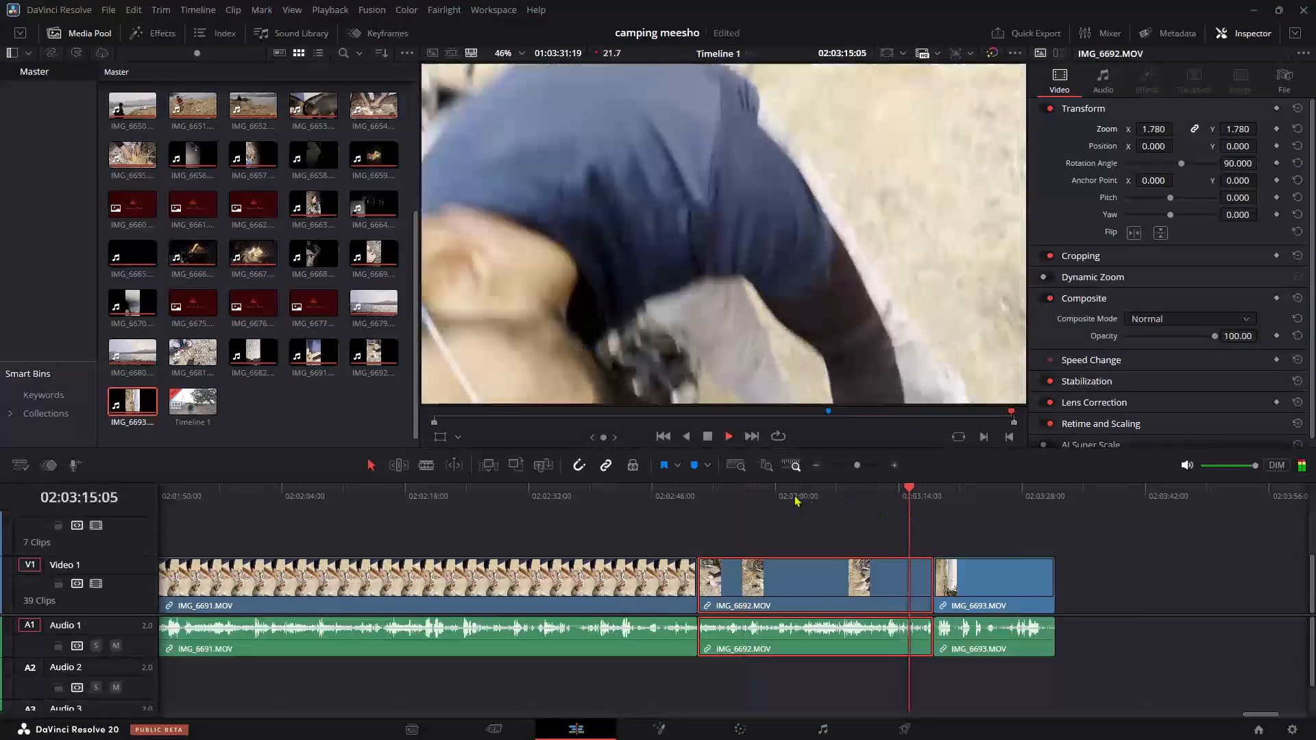
left_click(753, 500)
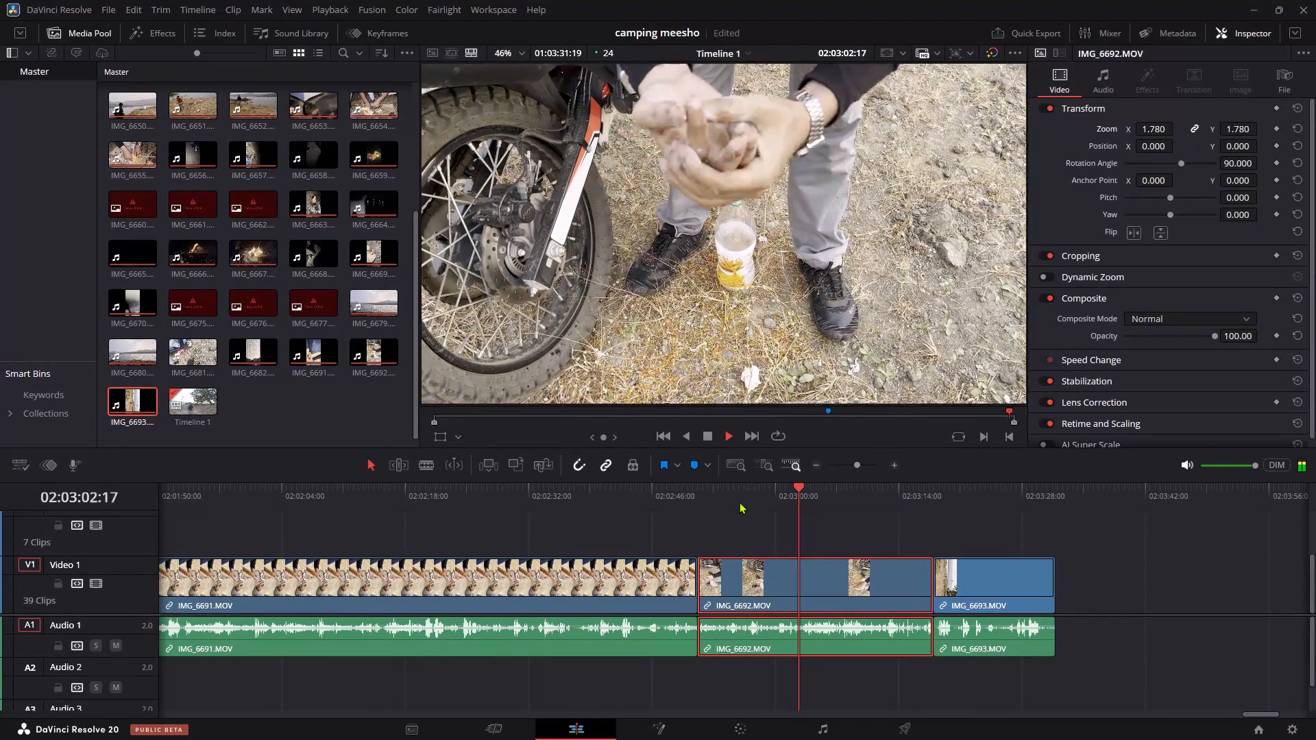
key("l")
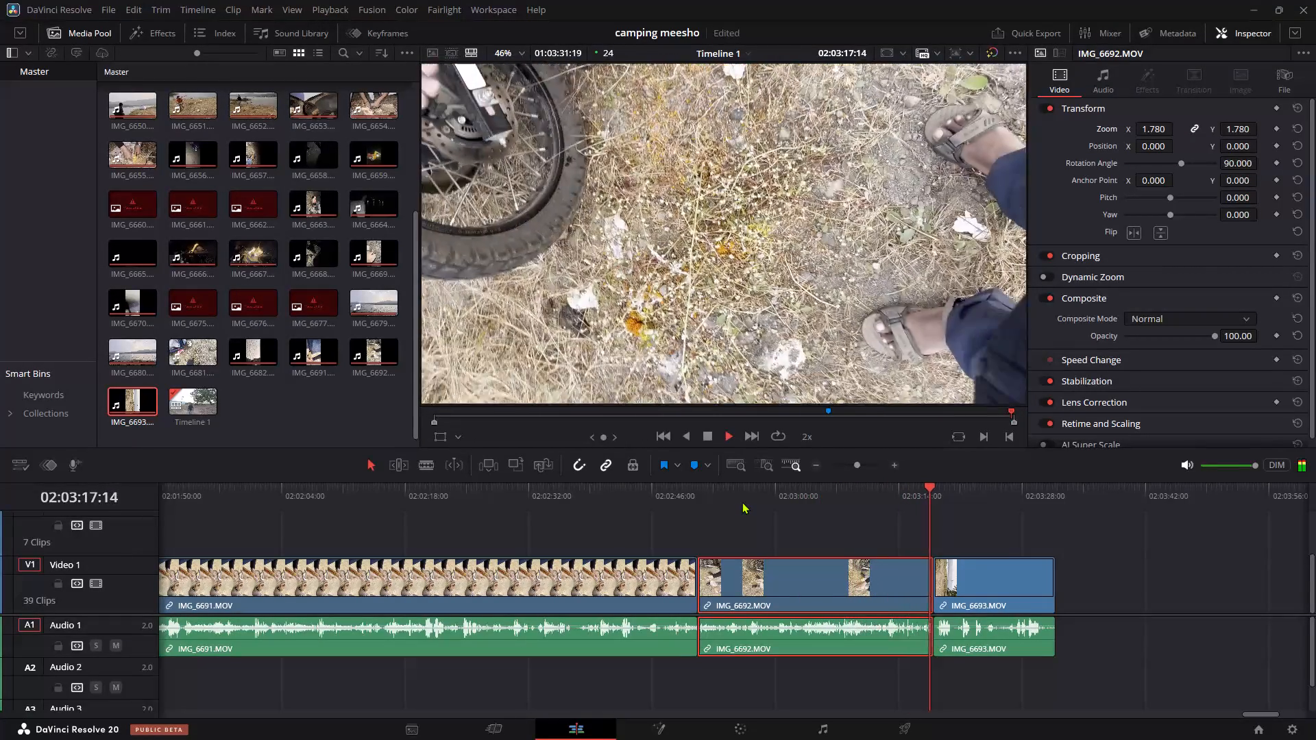
Set the rotation angle of IMG_6693.MOV to 90 and its linked zoom to 1.780 to fill the frame.
left_click(971, 574)
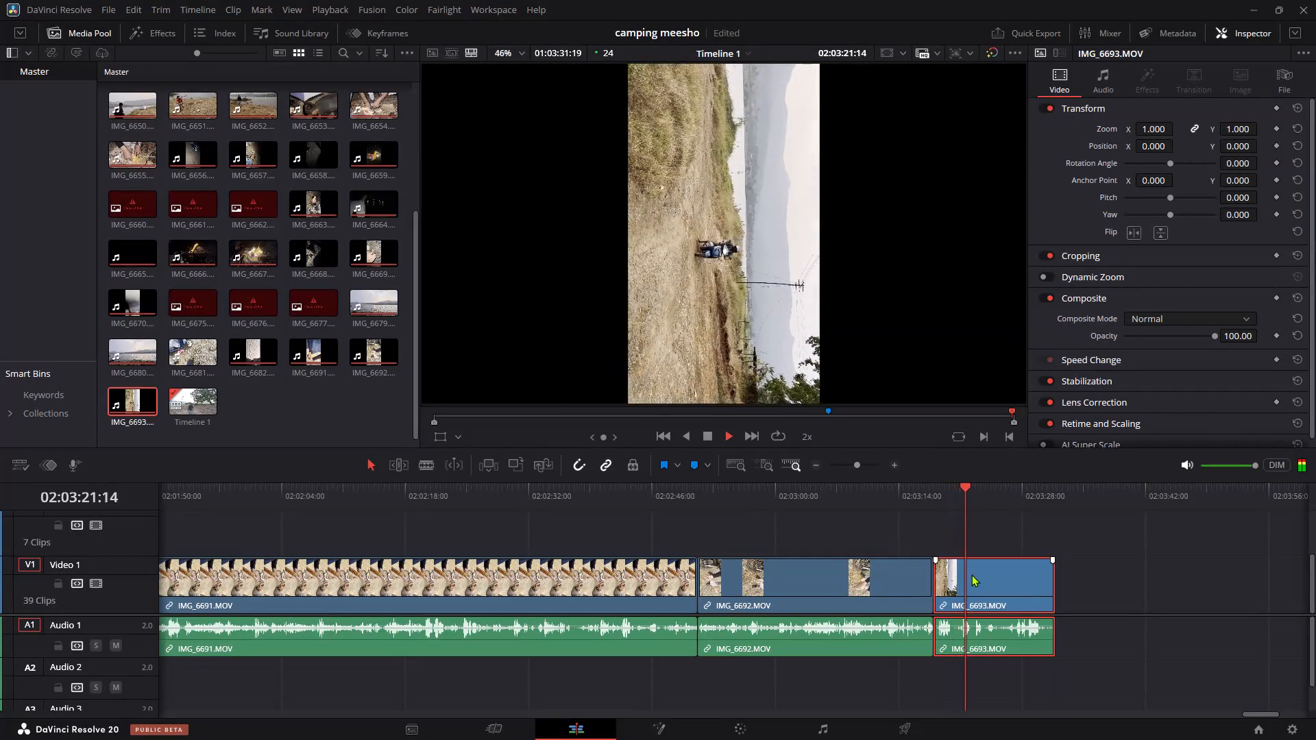
key("space")
double_click(1236, 161)
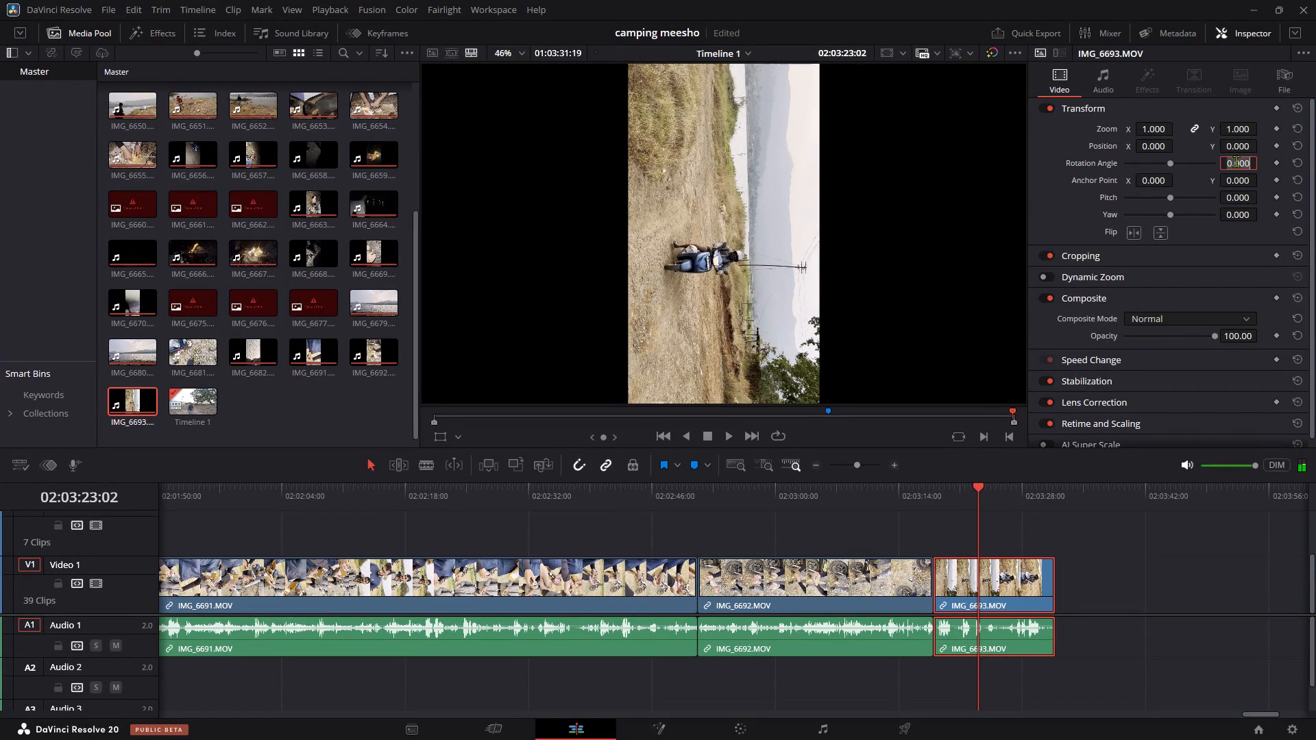
key("9")
key("0")
left_click(1069, 149)
left_click_drag(1151, 128, 1188, 134)
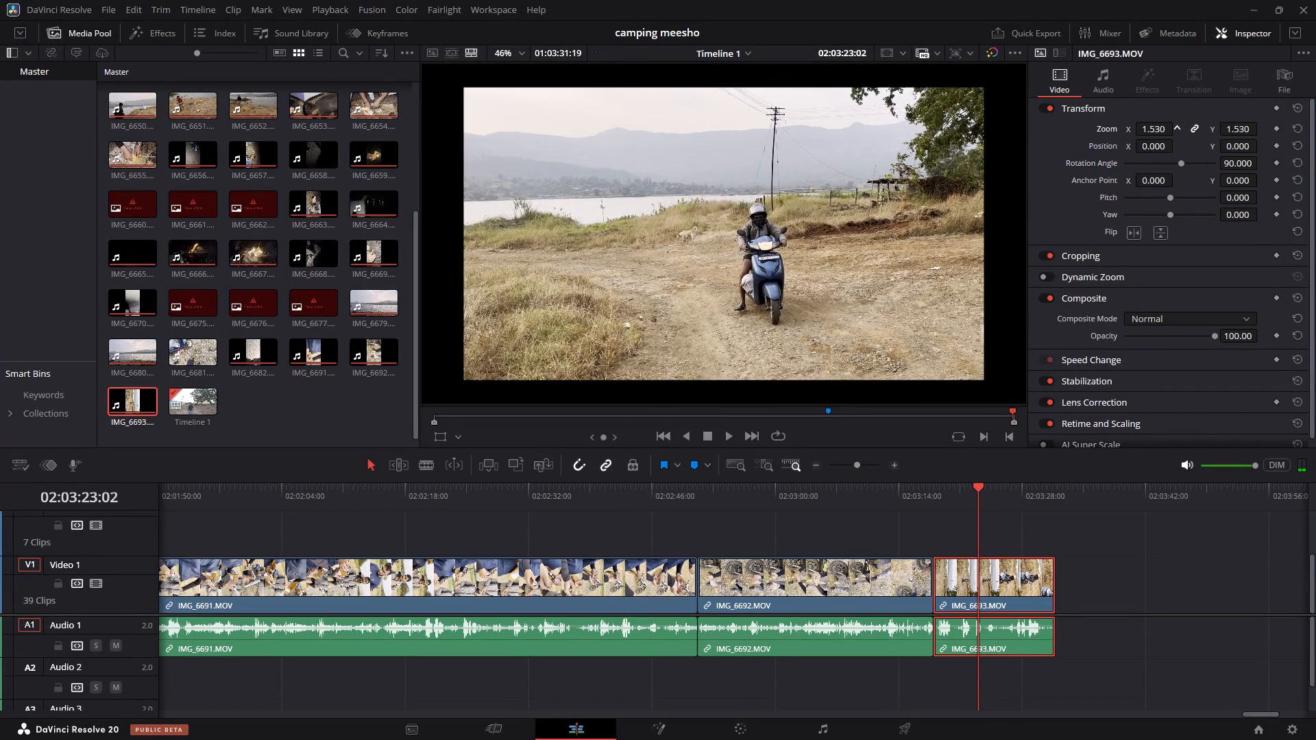
left_click_drag(1188, 134, 1205, 138)
Play the rest of IMG_6693.MOV and stop at the end of the timeline.
key("space")
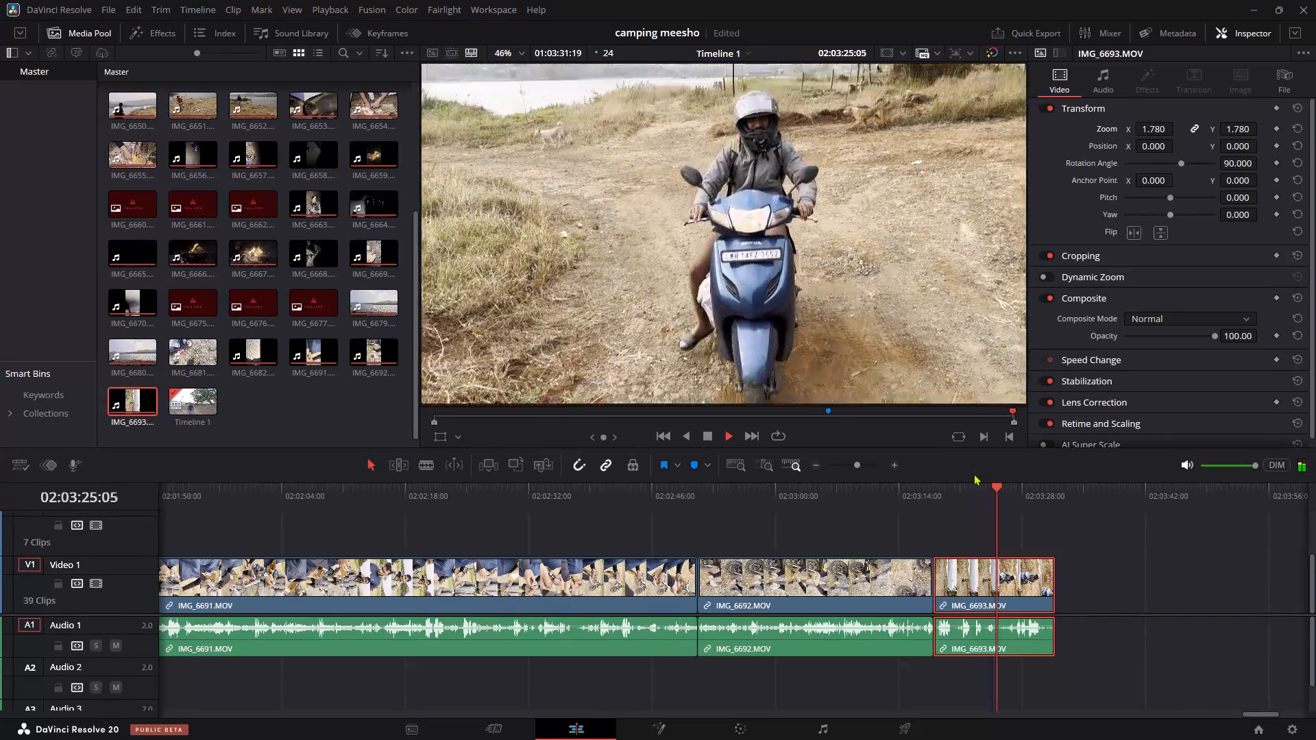
left_click(973, 473)
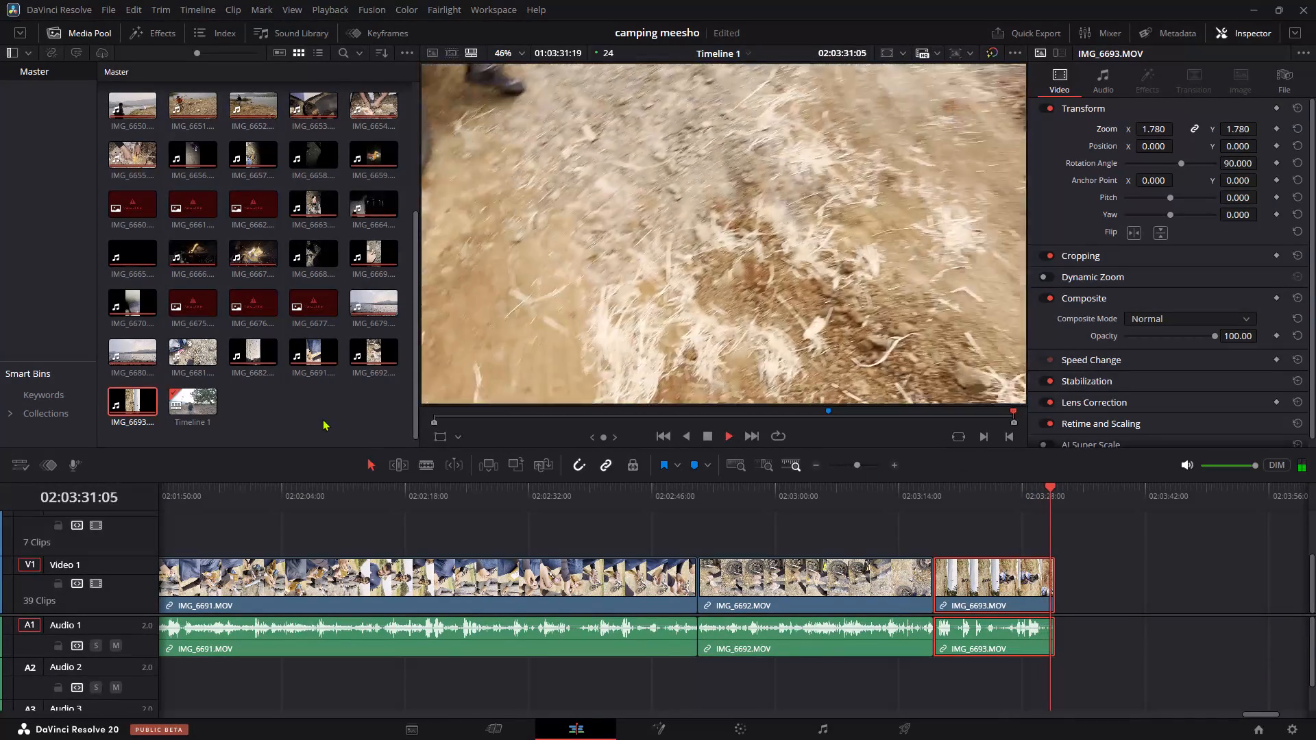
key("space")
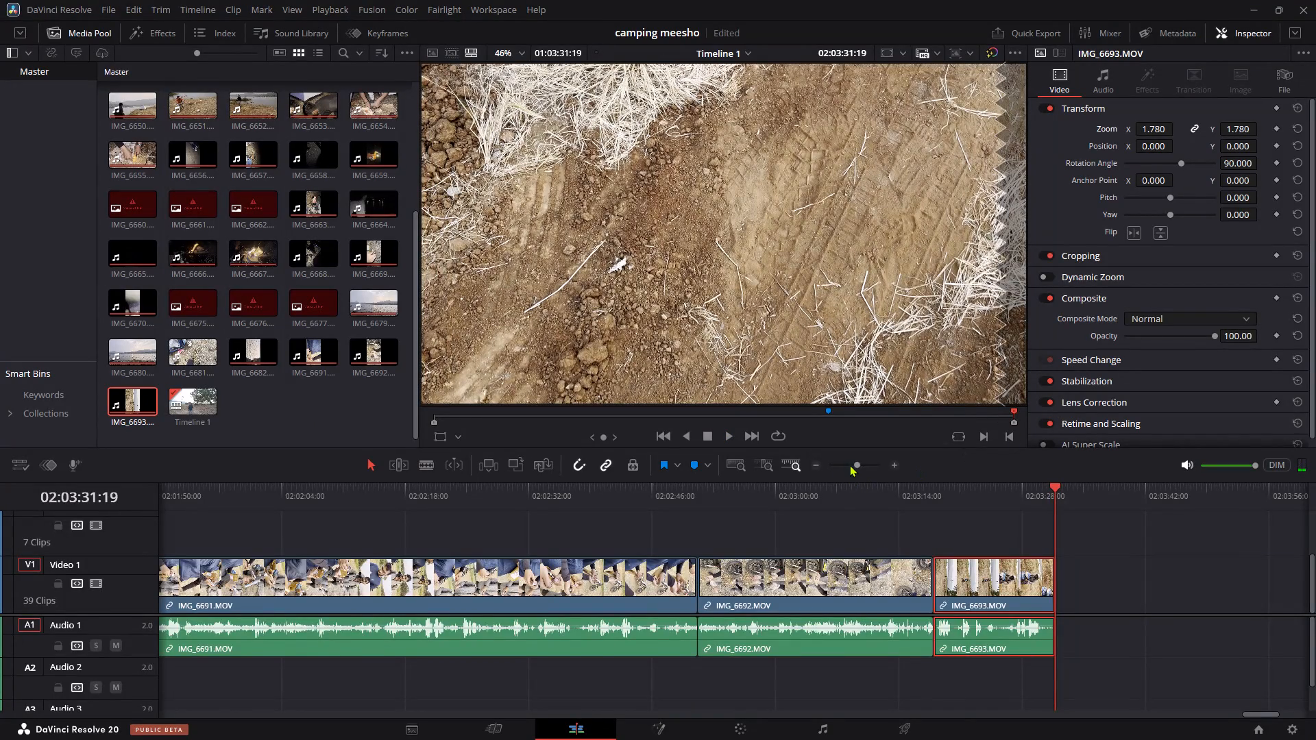
Scrub through the whole assembled timeline from start to end to check the sequence of clips.
left_click_drag(850, 464, 836, 465)
left_click_drag(534, 716, 531, 713)
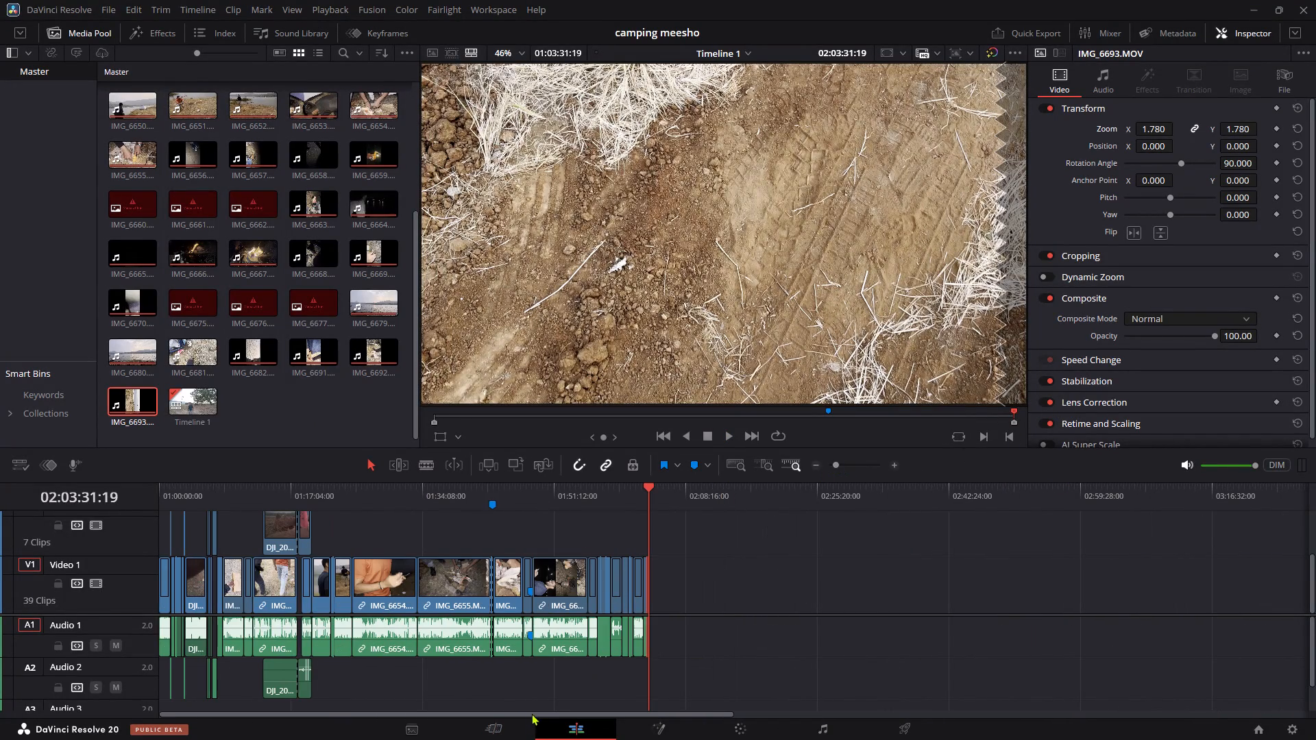
left_click_drag(531, 713, 434, 711)
left_click_drag(645, 488, 0, 525)
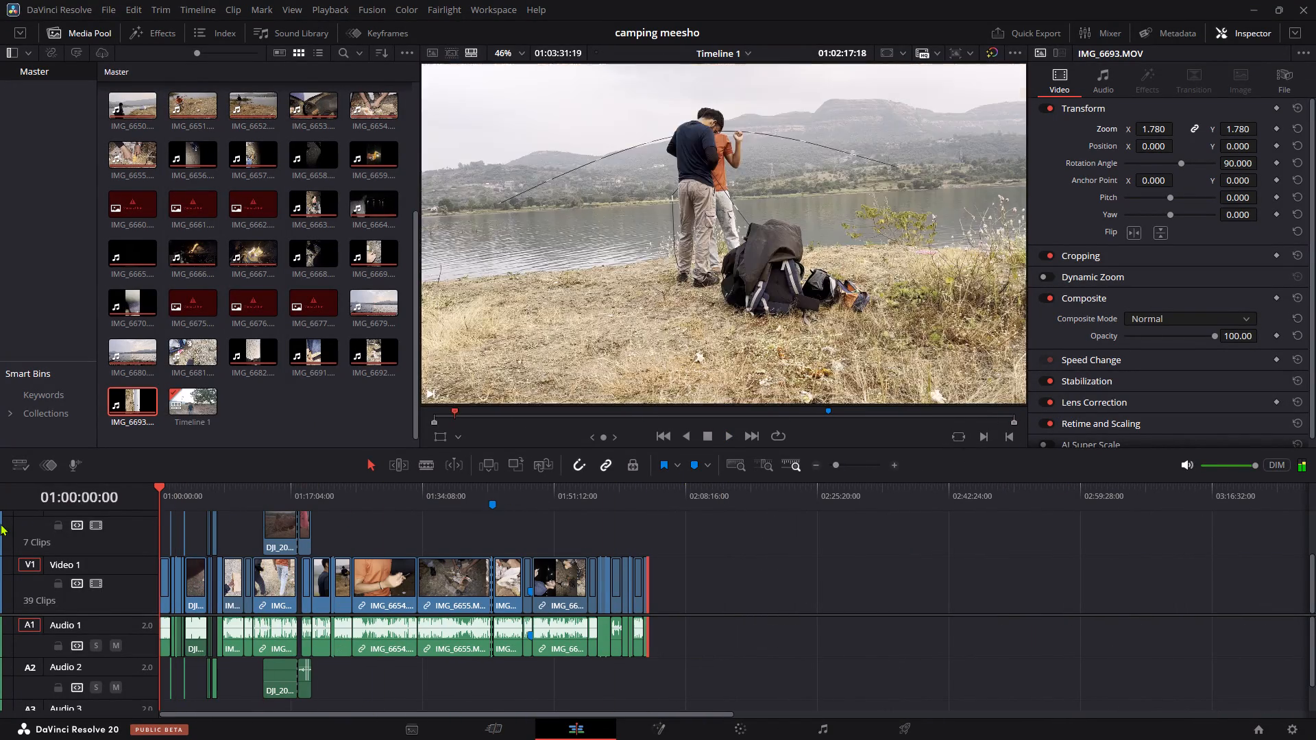
left_click_drag(635, 495, 649, 495)
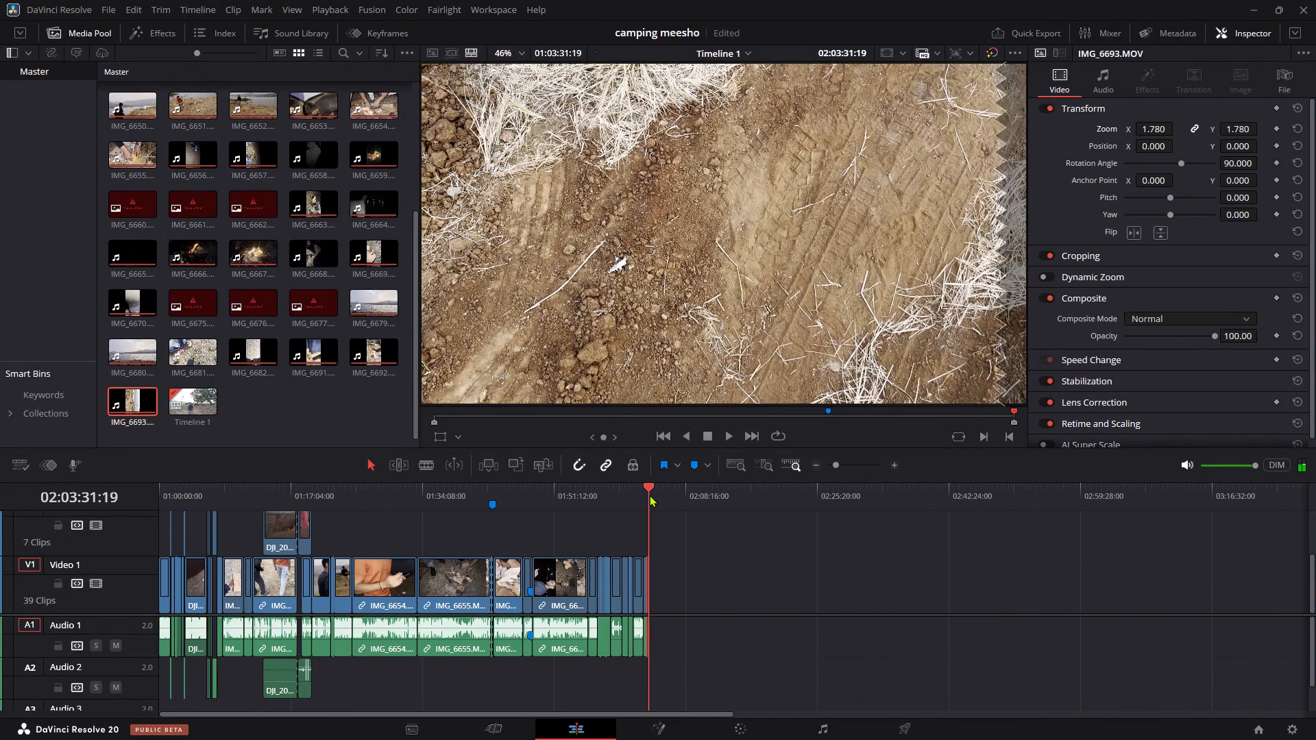
left_click_drag(649, 495, 651, 495)
left_click_drag(651, 495, 238, 496)
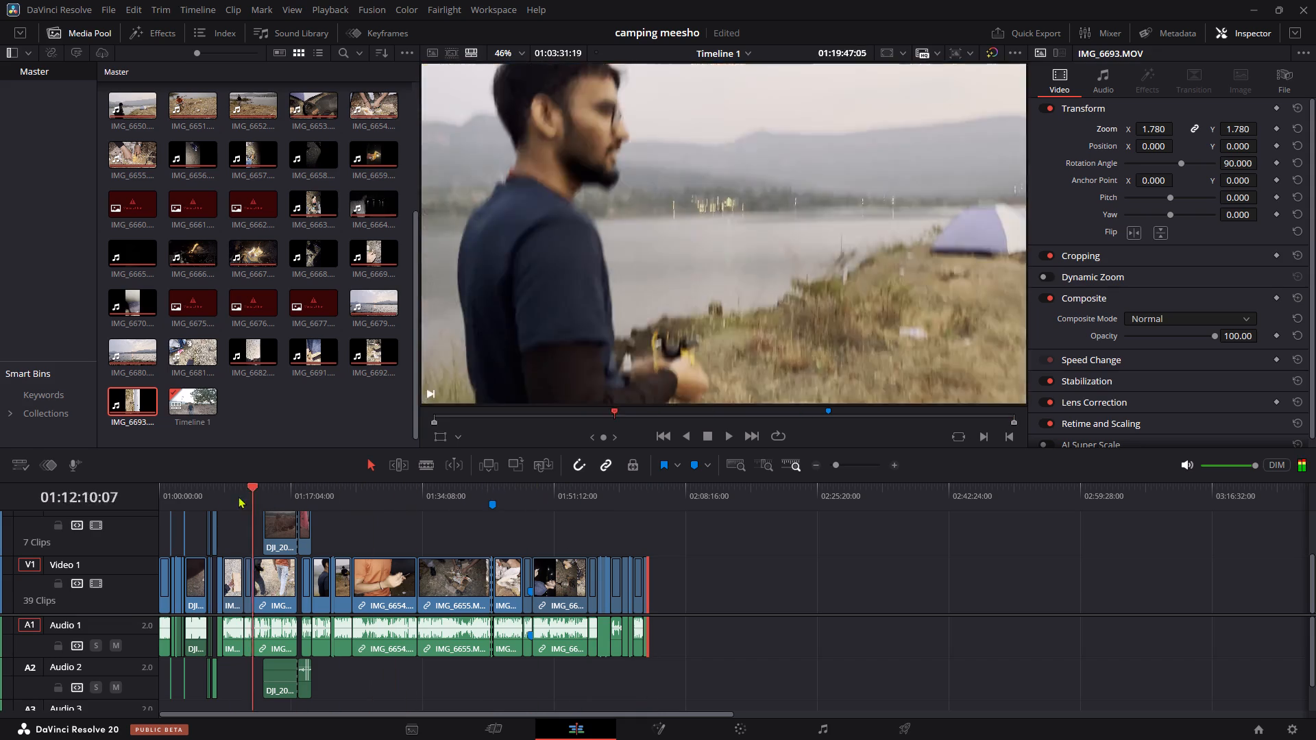
left_click_drag(238, 496, 419, 503)
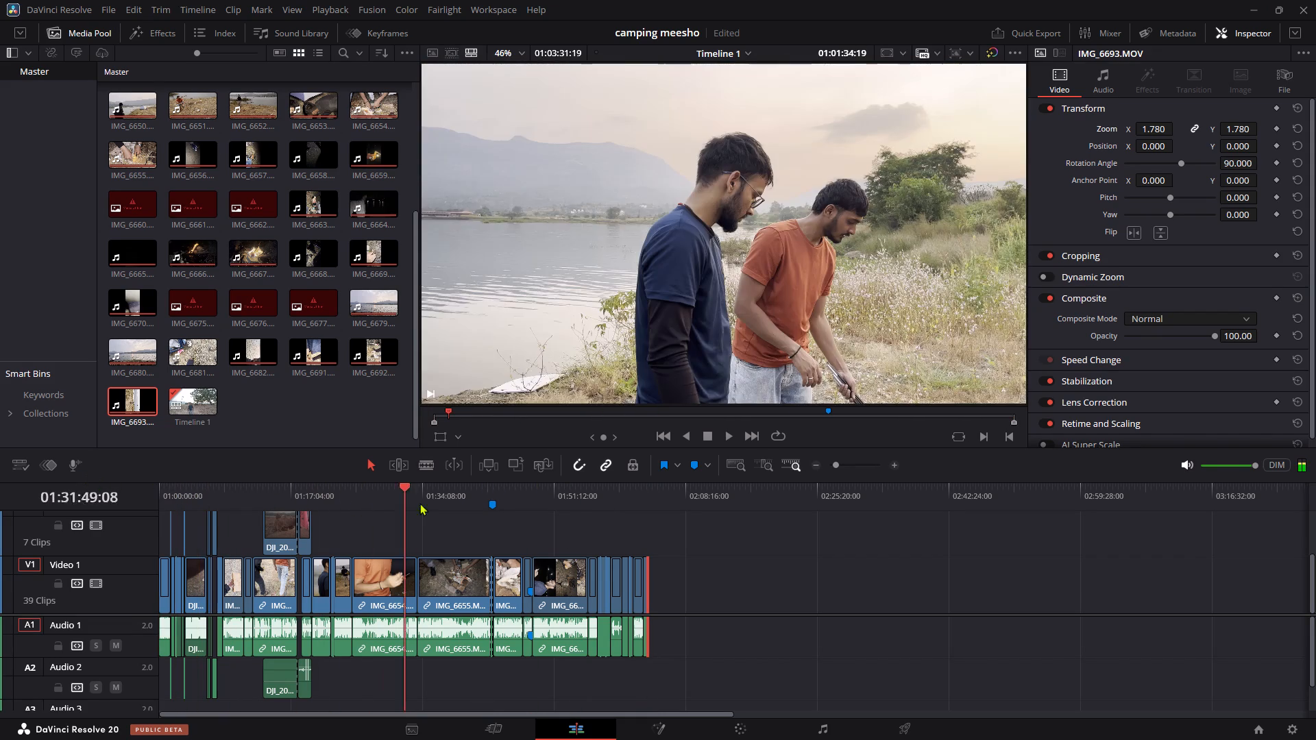